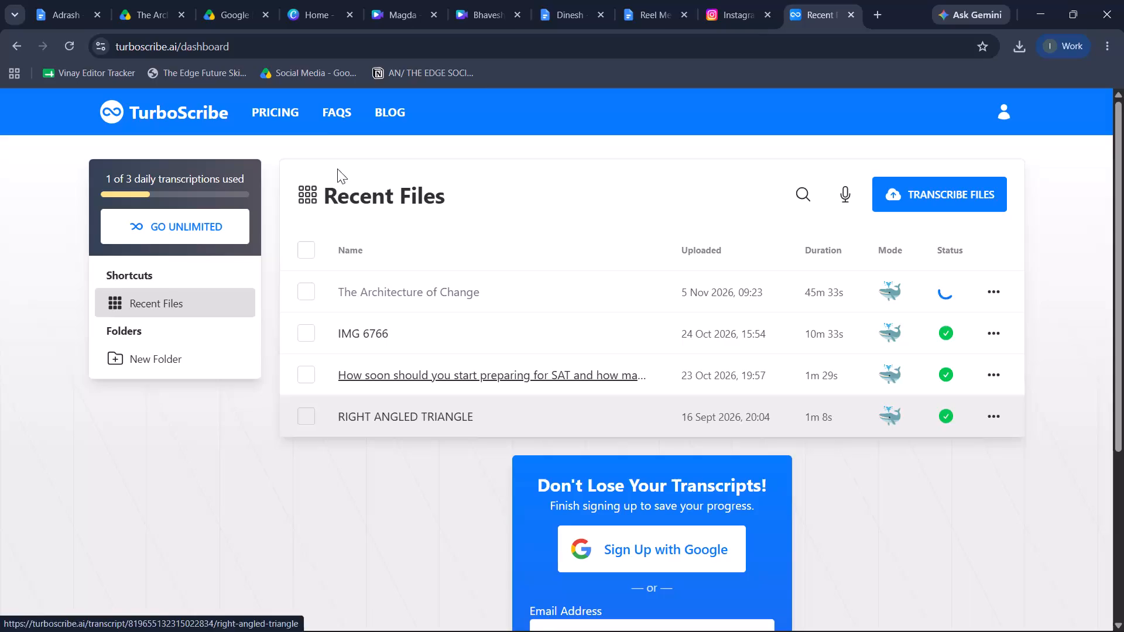
# Open the Google Docs home page in a new browser tab.
pyautogui.click(875, 18)
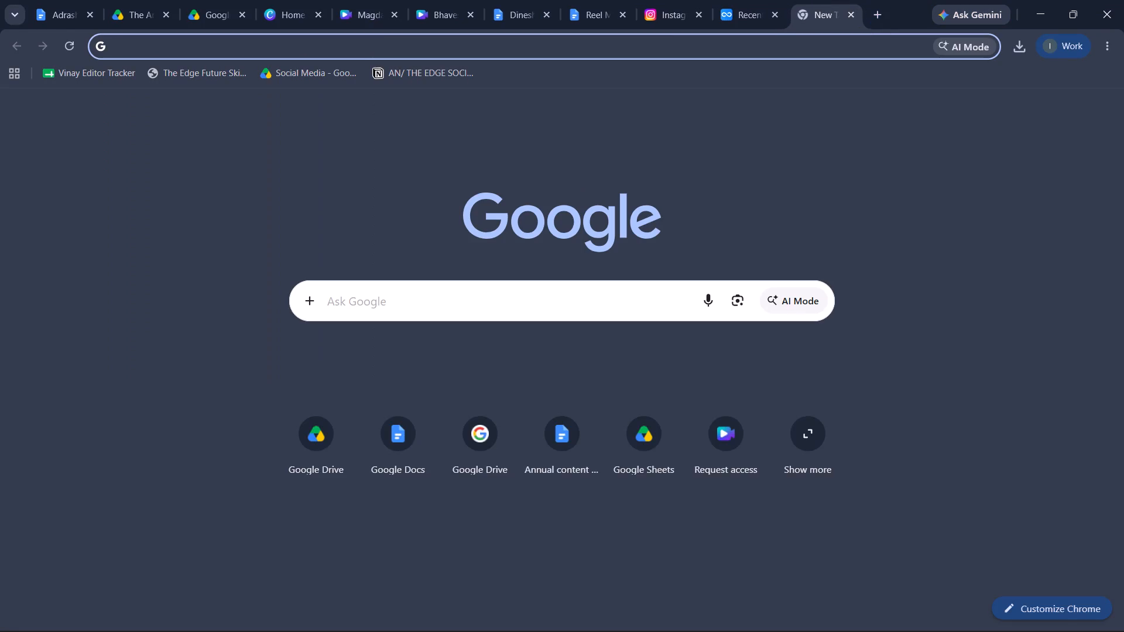
pyautogui.click(368, 314)
pyautogui.click(221, 465)
pyautogui.click(1066, 120)
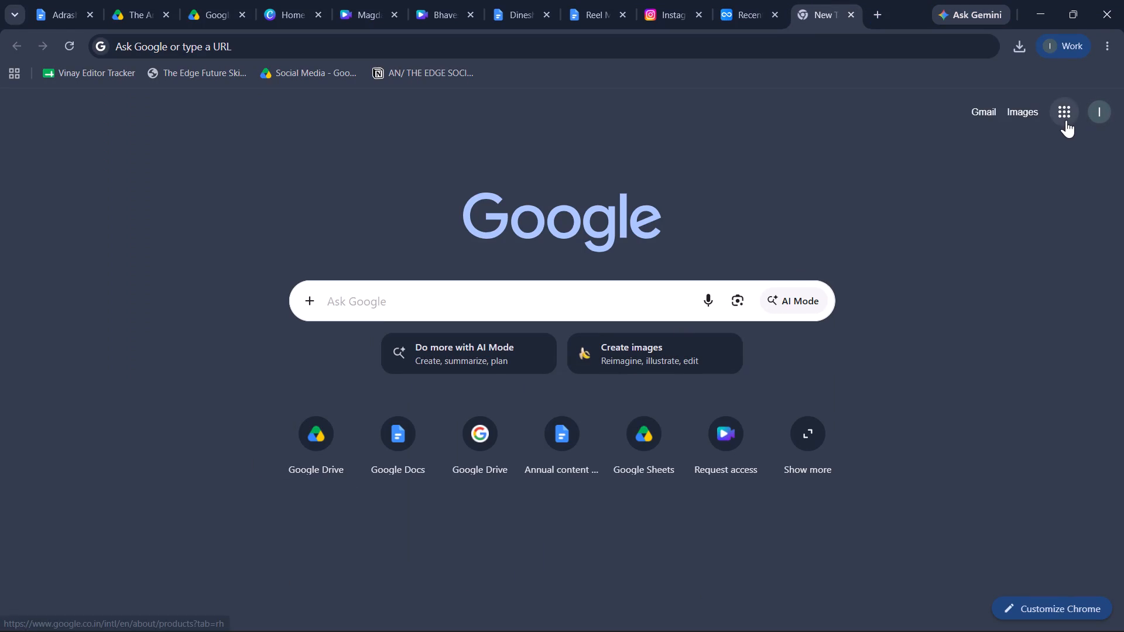
pyautogui.scroll(-1, 922, 476)
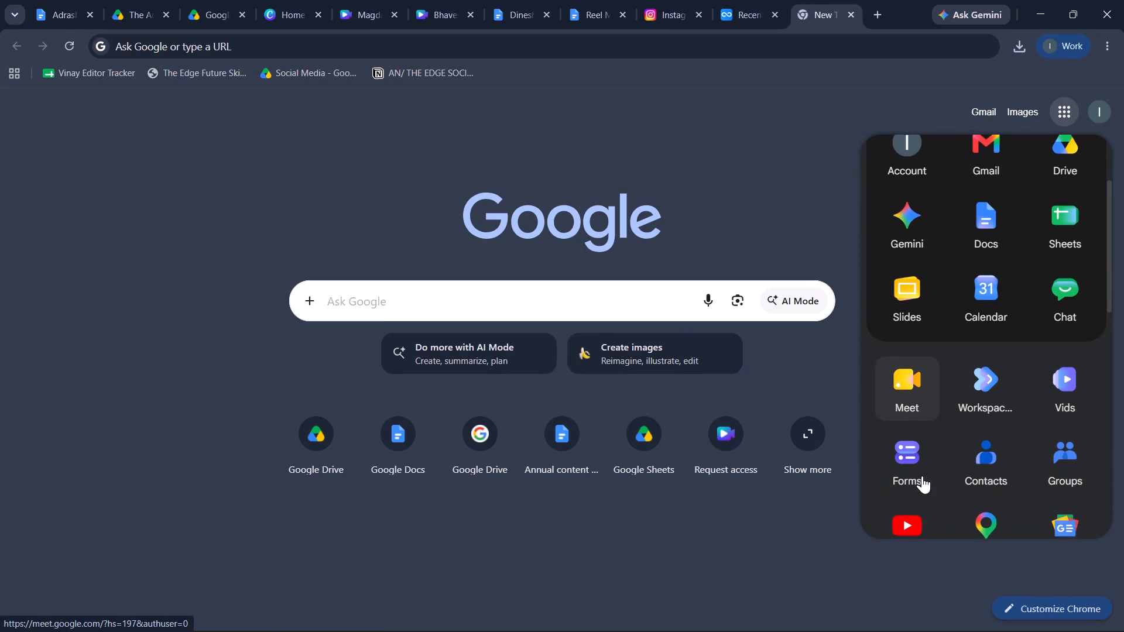
pyautogui.click(985, 245)
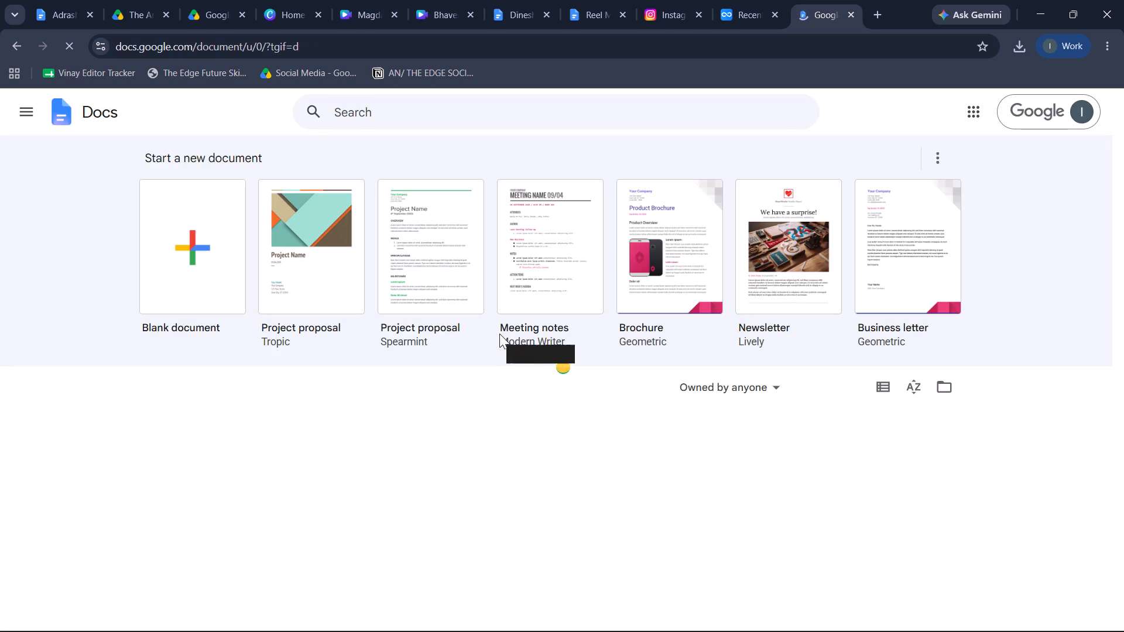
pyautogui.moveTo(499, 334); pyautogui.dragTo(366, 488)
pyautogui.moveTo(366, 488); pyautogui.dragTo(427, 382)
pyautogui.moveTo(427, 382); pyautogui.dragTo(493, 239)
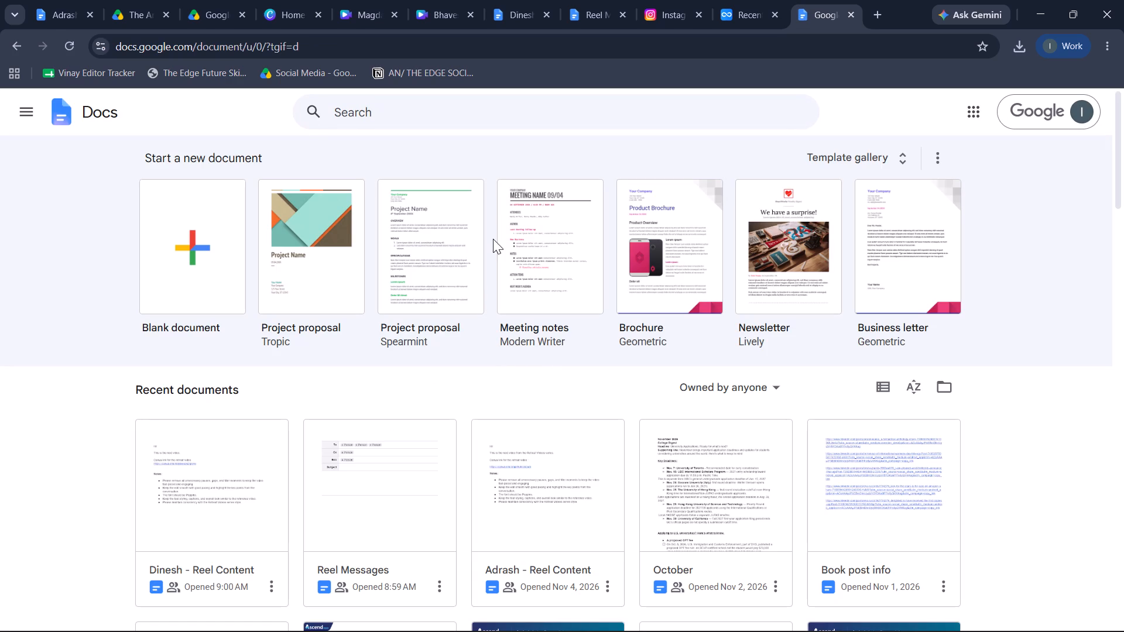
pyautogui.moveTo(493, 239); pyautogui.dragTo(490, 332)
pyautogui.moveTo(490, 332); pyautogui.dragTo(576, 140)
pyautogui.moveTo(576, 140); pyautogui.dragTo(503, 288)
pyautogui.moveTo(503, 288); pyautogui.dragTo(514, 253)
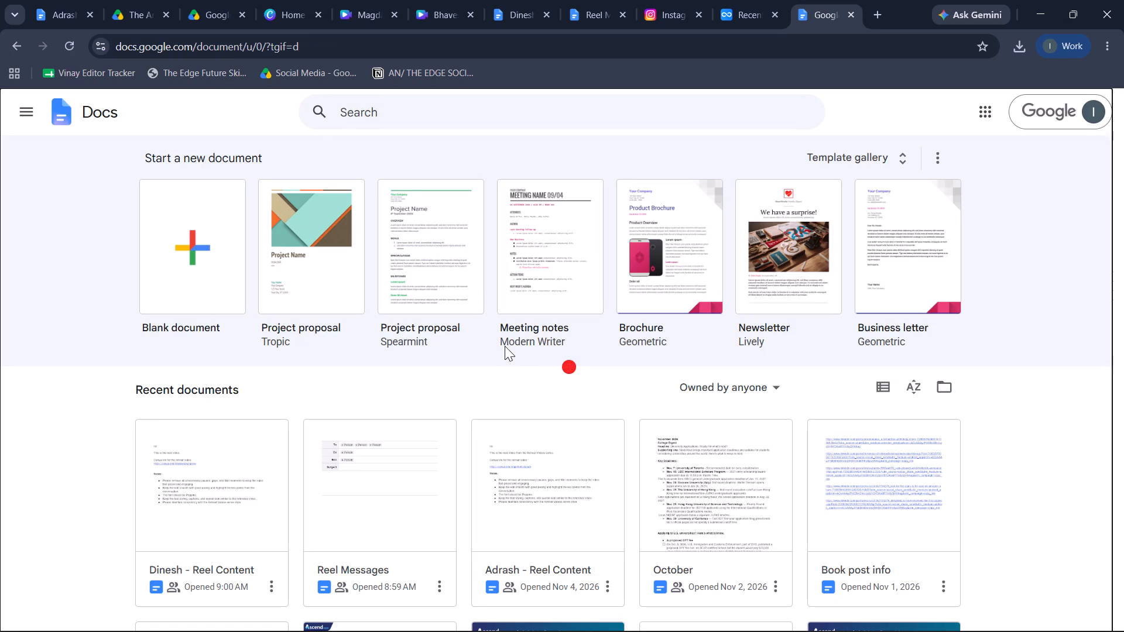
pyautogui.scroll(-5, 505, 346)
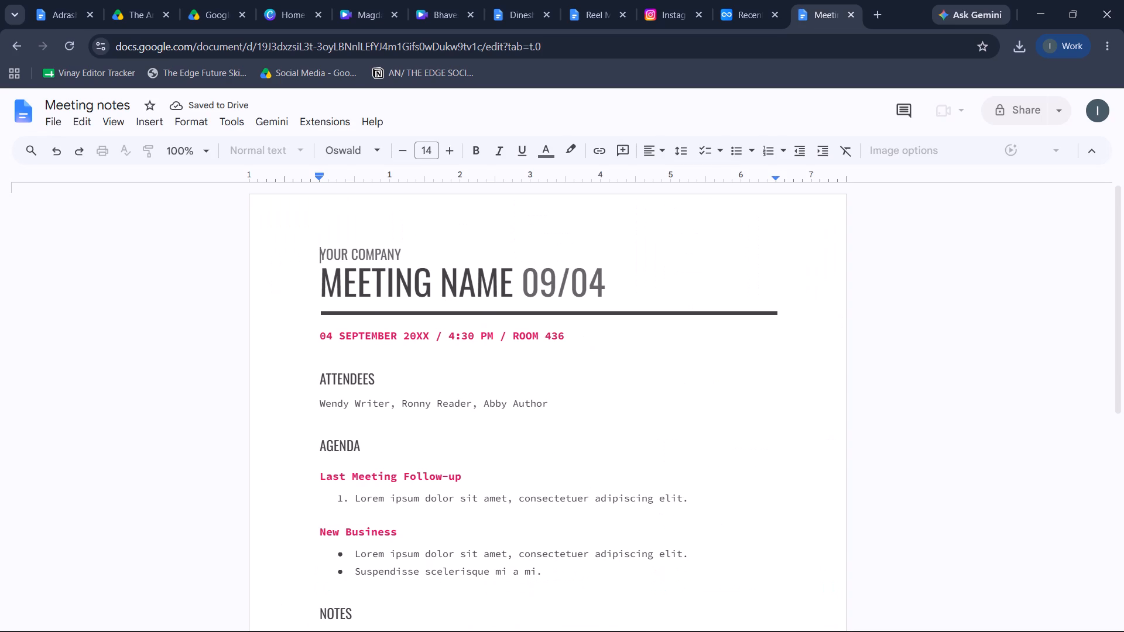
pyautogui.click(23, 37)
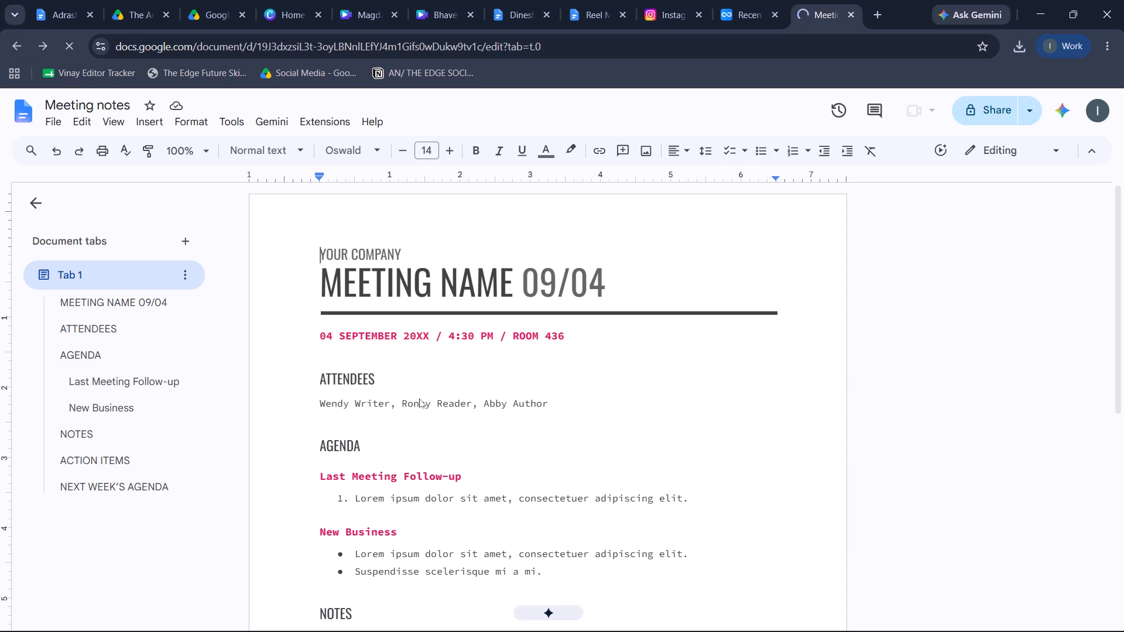
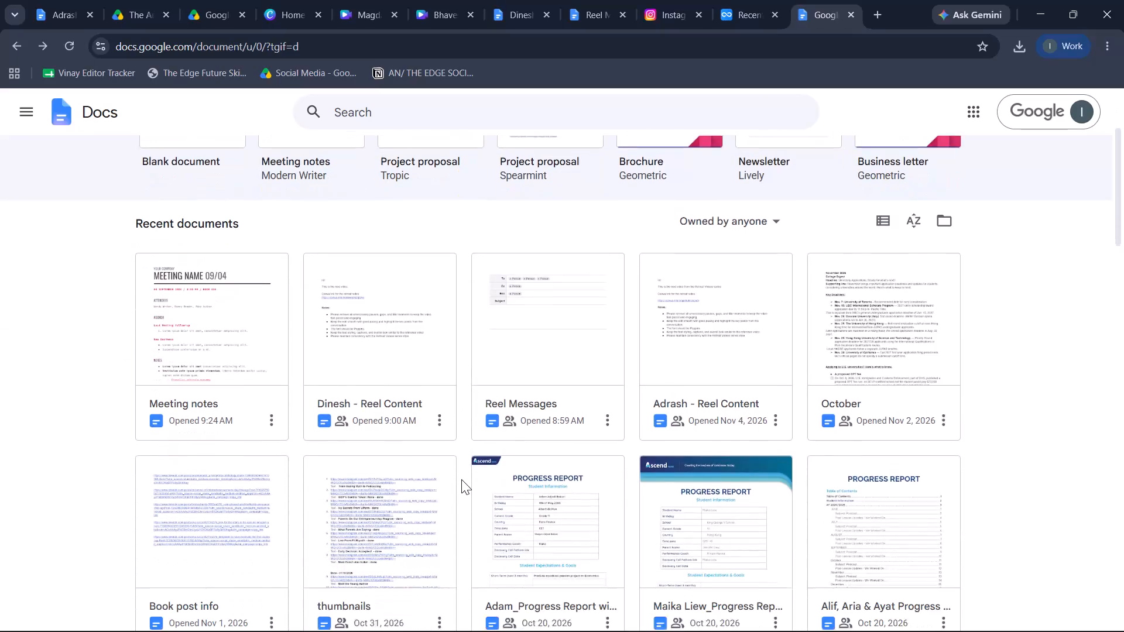
# Look through the recent documents in Google Docs, including the older files, for the document to work on.
pyautogui.scroll(-3, 461, 479)
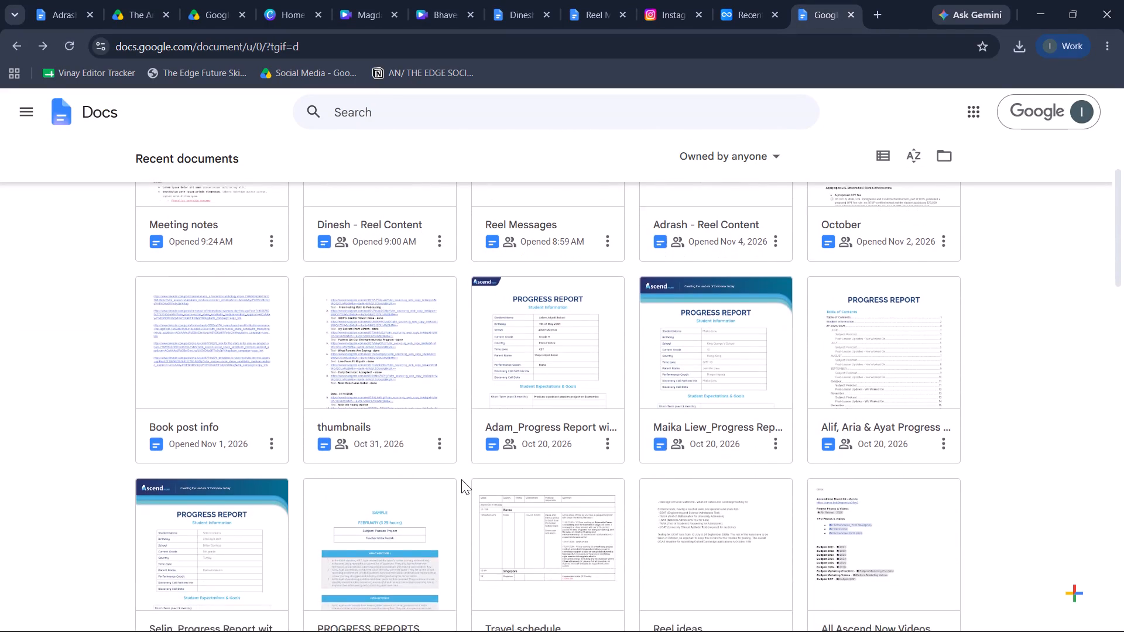
pyautogui.scroll(-4, 461, 479)
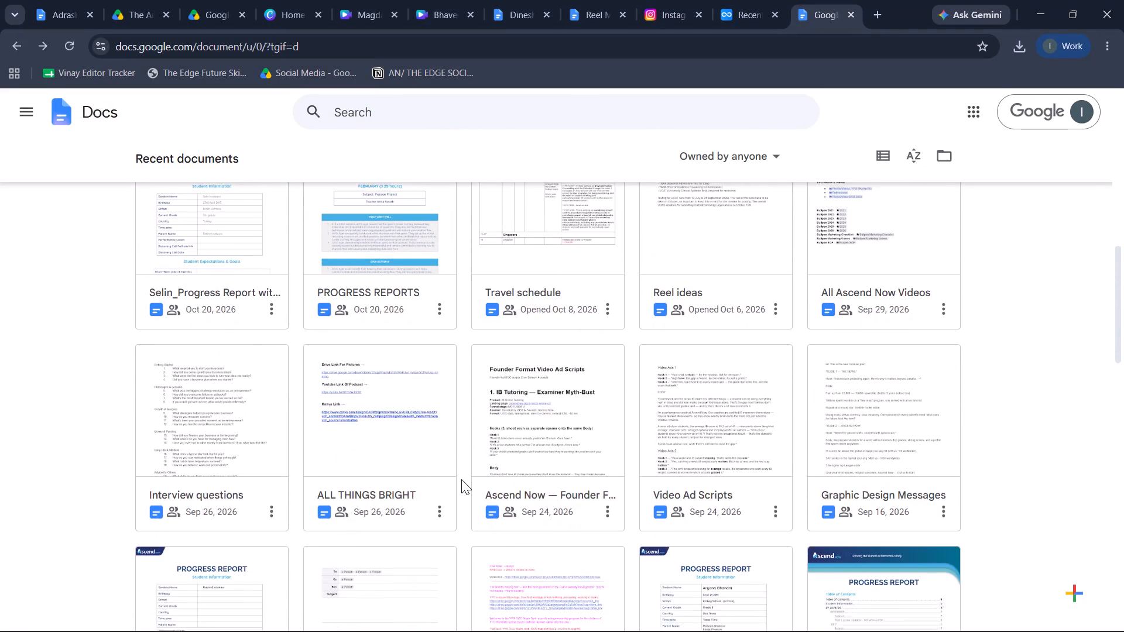
pyautogui.scroll(-4, 461, 479)
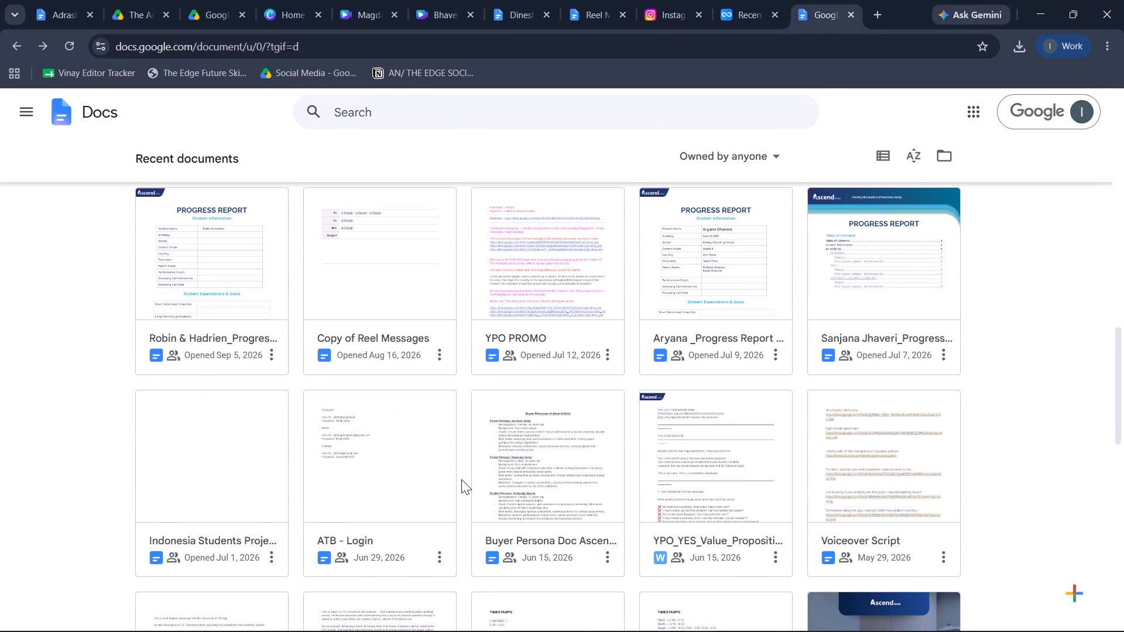
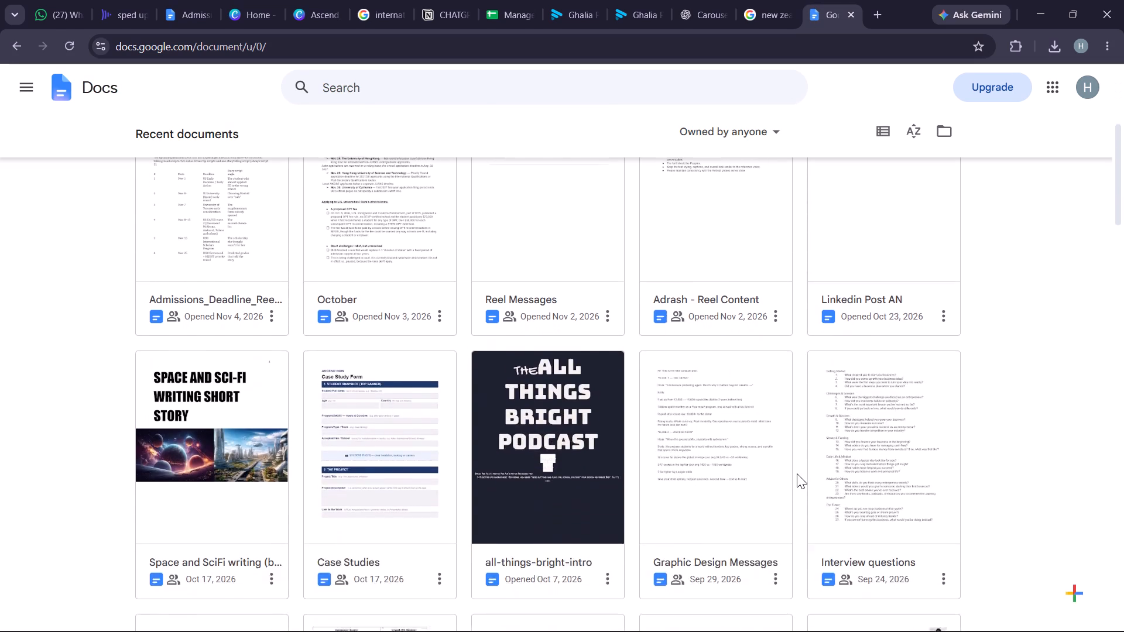
# Find the PROGRESS REPORTS document among the older recent documents and open it.
pyautogui.scroll(-8, 797, 473)
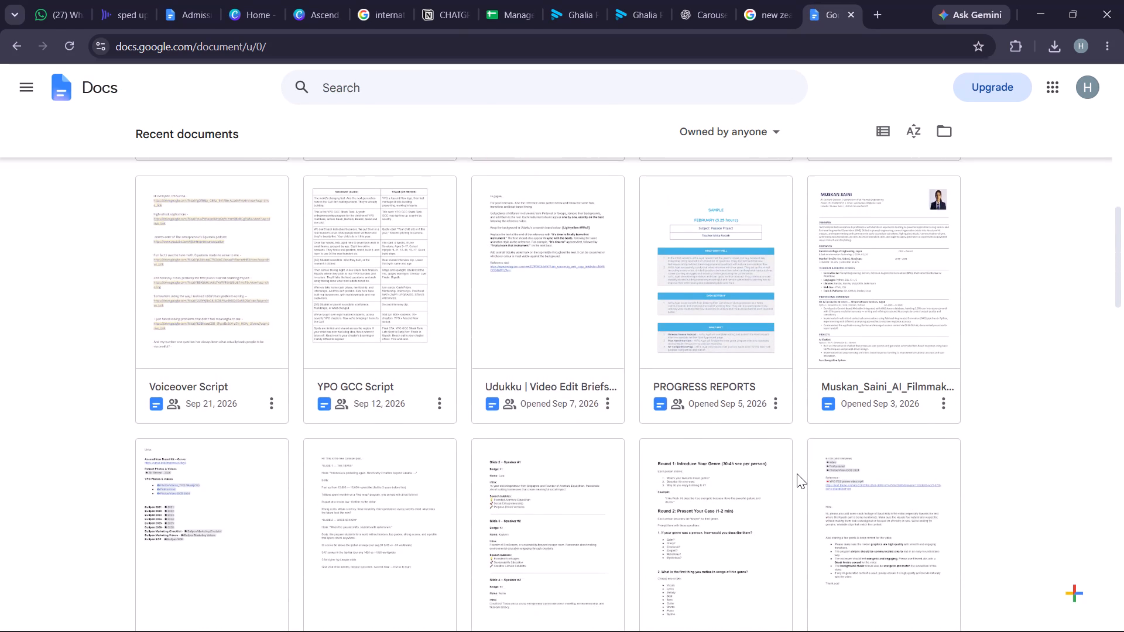
pyautogui.scroll(-4, 797, 473)
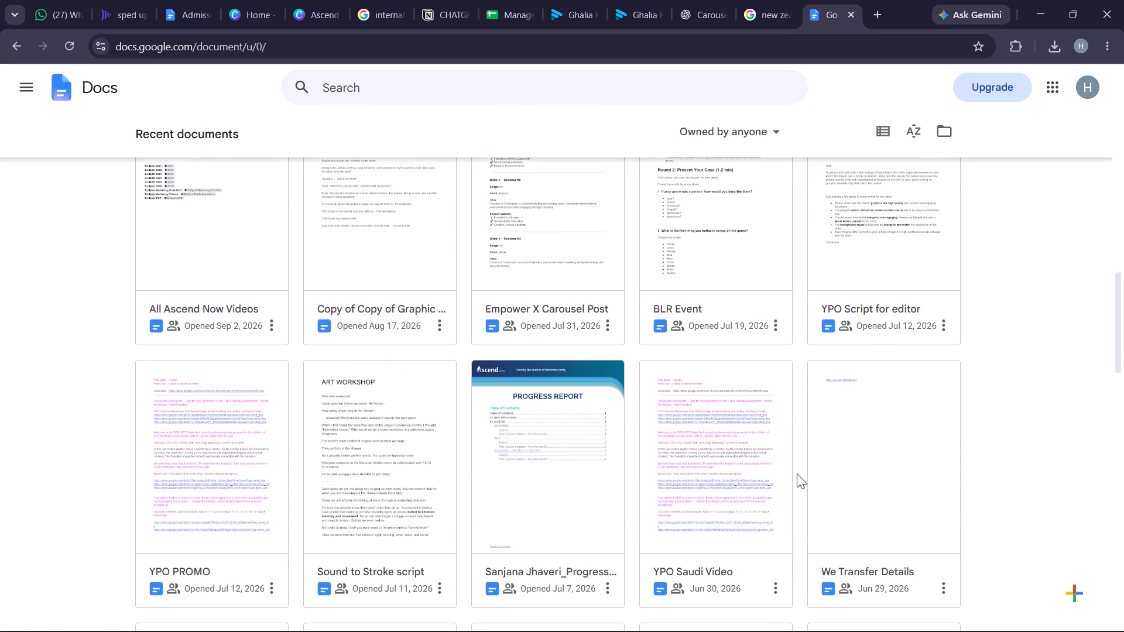
pyautogui.scroll(-4, 797, 473)
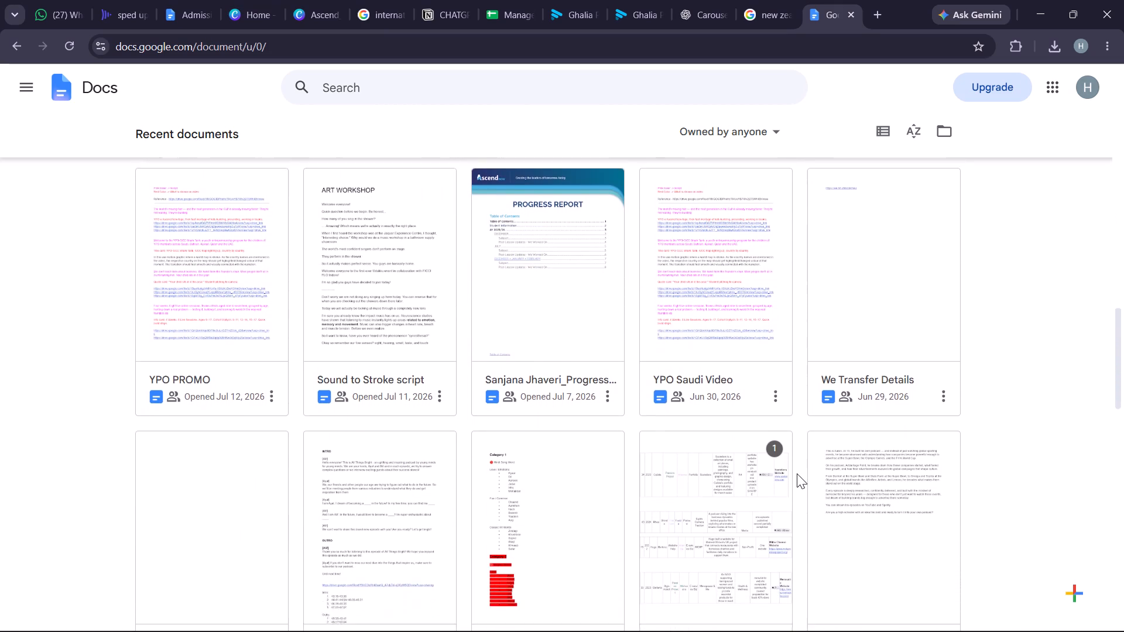
pyautogui.scroll(-6, 797, 473)
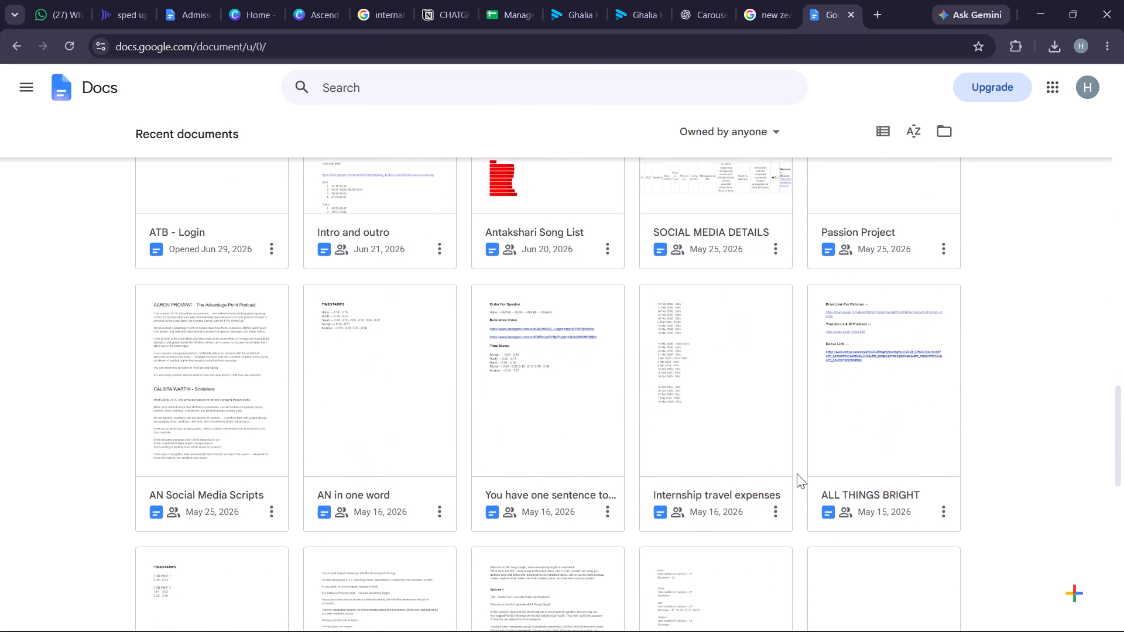
pyautogui.scroll(-5, 797, 473)
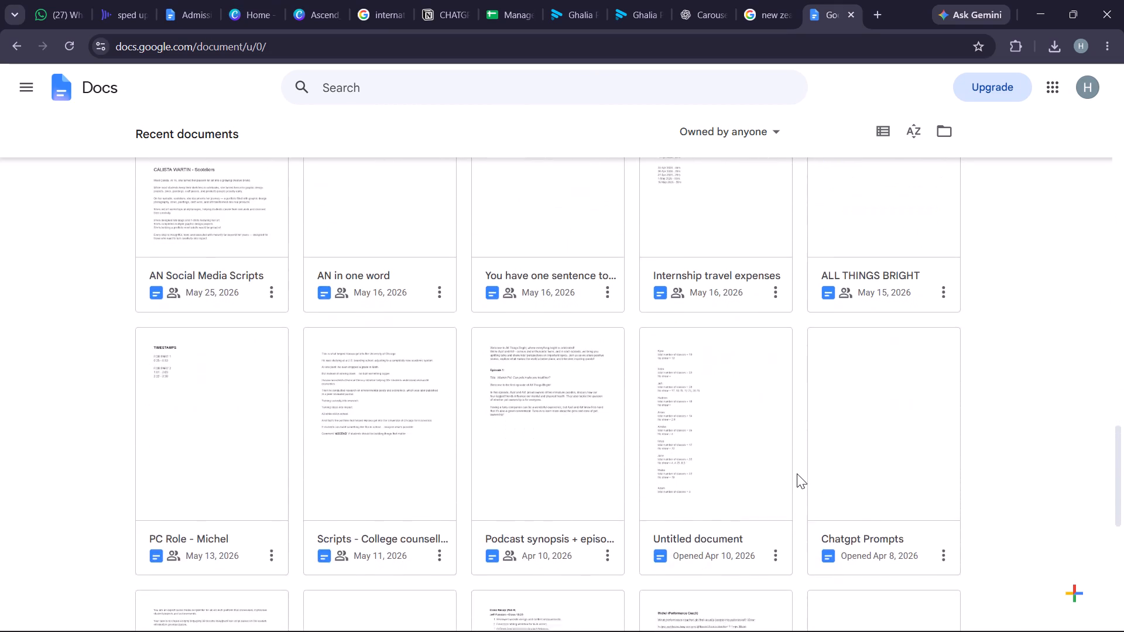
pyautogui.scroll(-4, 797, 473)
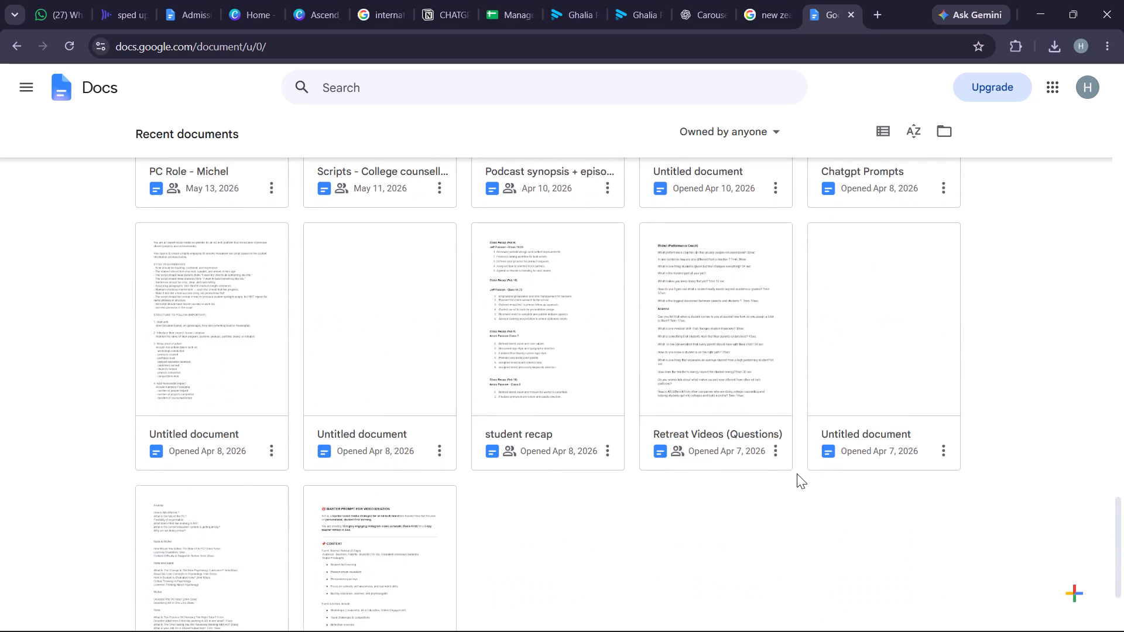
pyautogui.scroll(6, 797, 473)
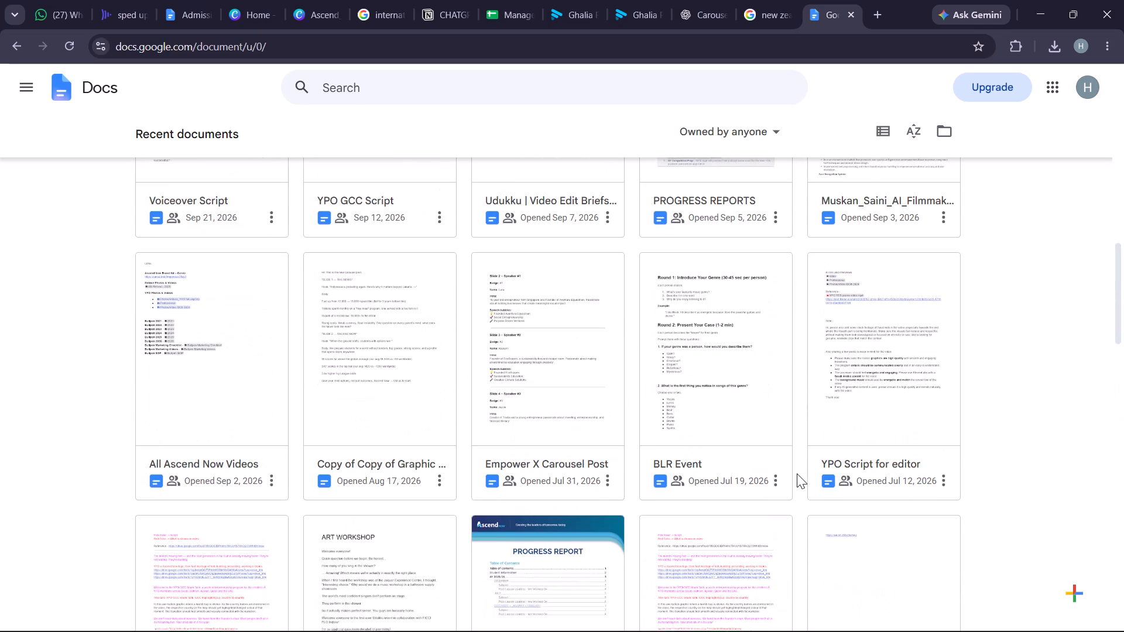
pyautogui.scroll(5, 797, 473)
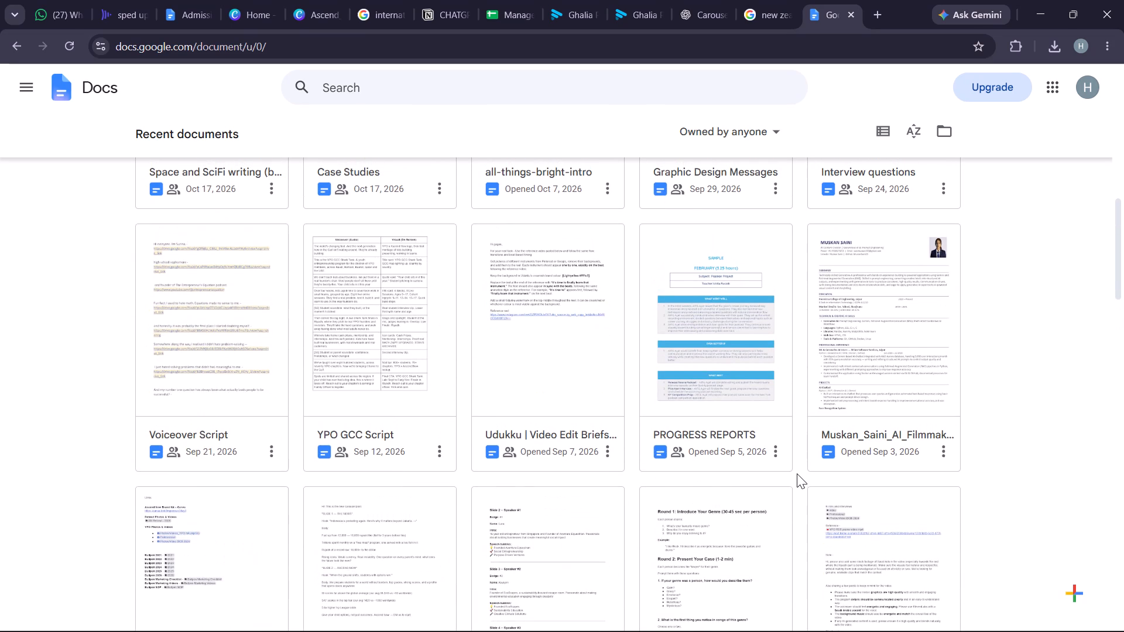
pyautogui.click(687, 368)
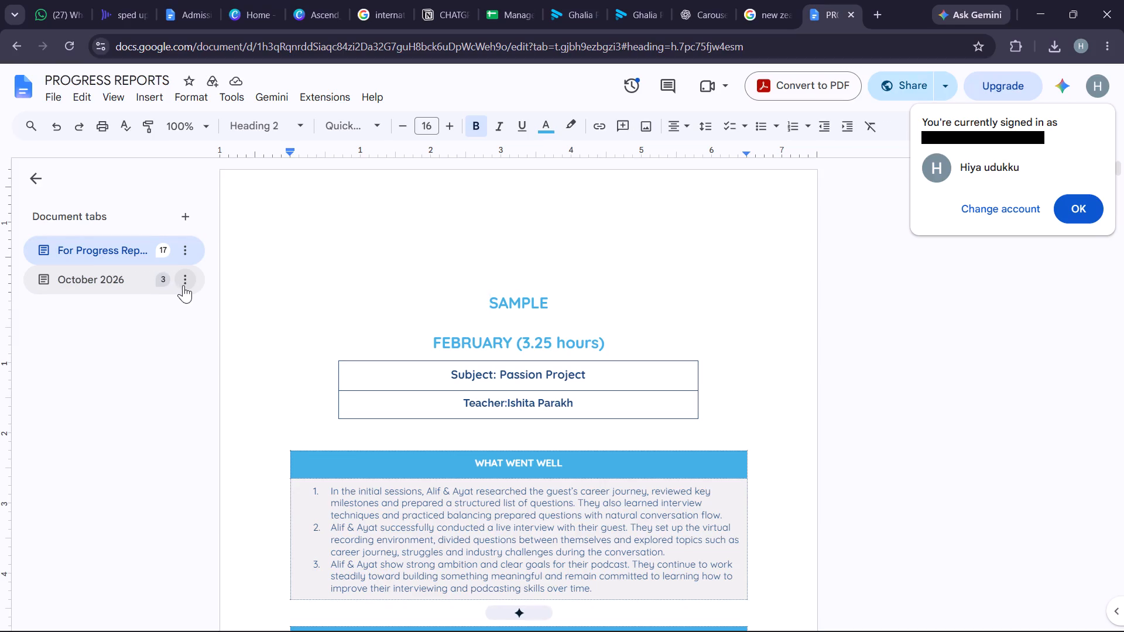
# Duplicate the October 2026 document tab.
pyautogui.click(187, 284)
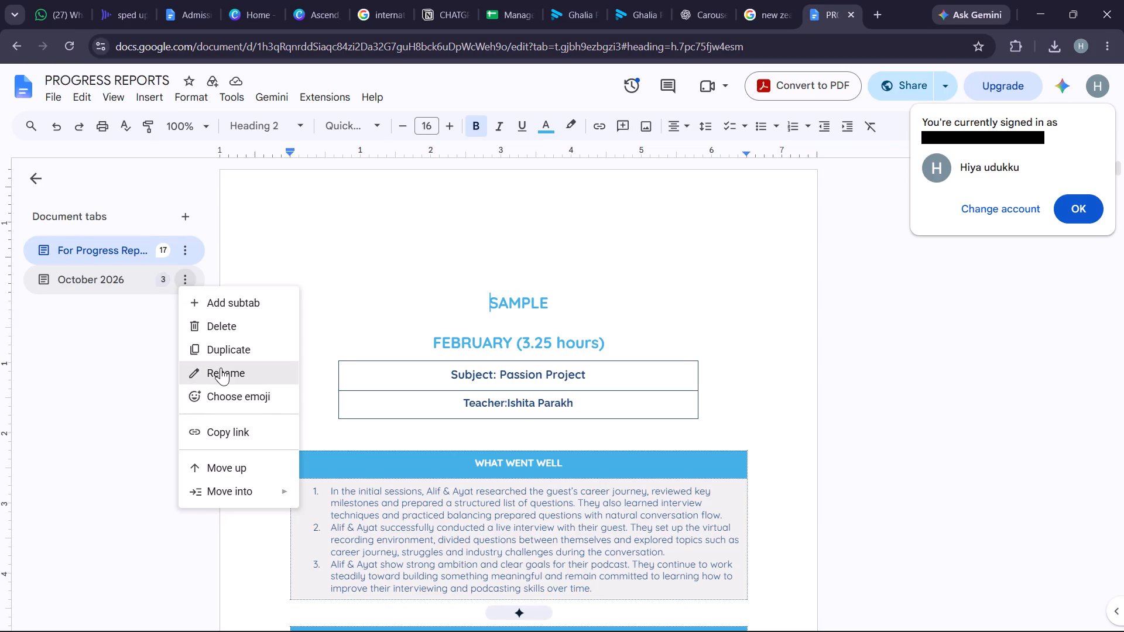
pyautogui.click(268, 353)
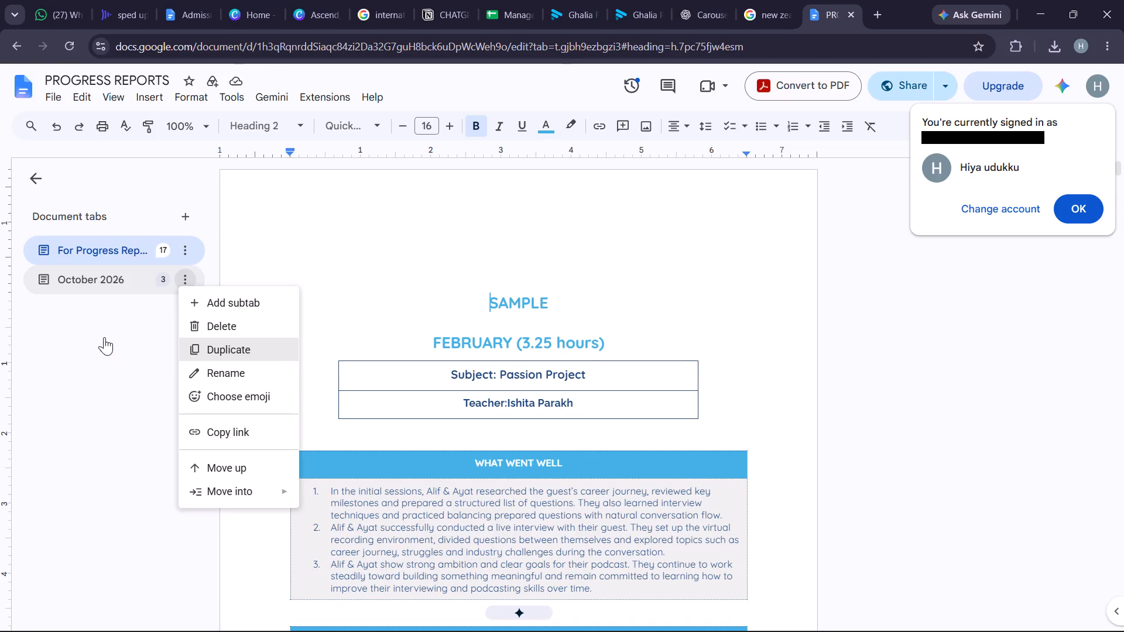
# Open the copied October 2026 tab and rename it as GHALIA.
pyautogui.doubleClick(123, 308)
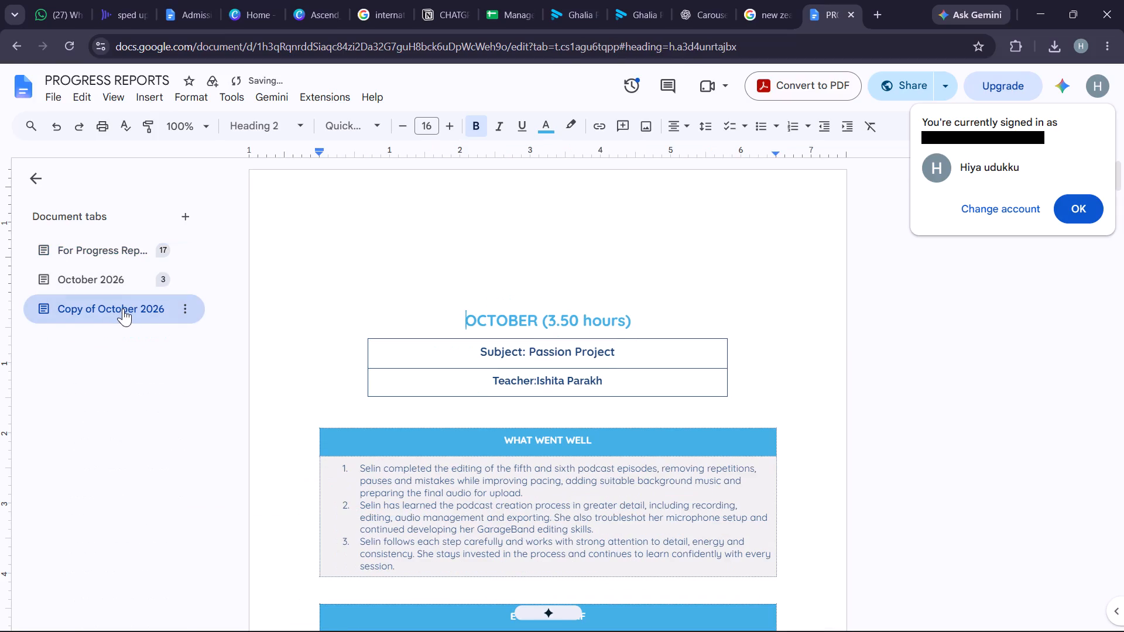
pyautogui.doubleClick(123, 308)
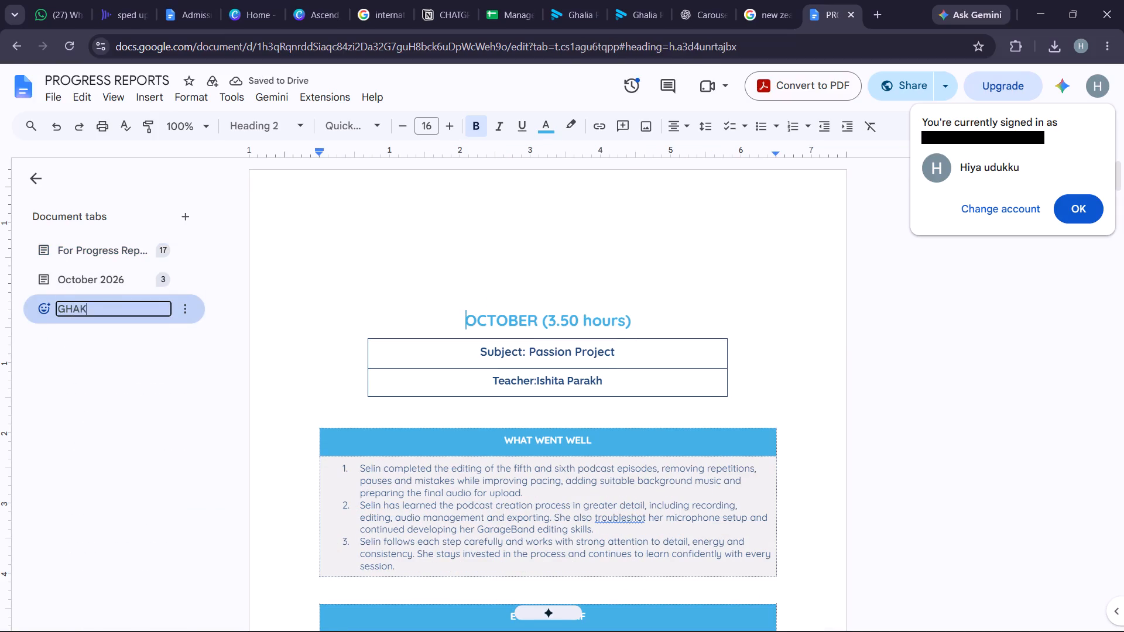
pyautogui.press('BackSpace')
pyautogui.press('BackSpace')
pyautogui.press('BackSpace')
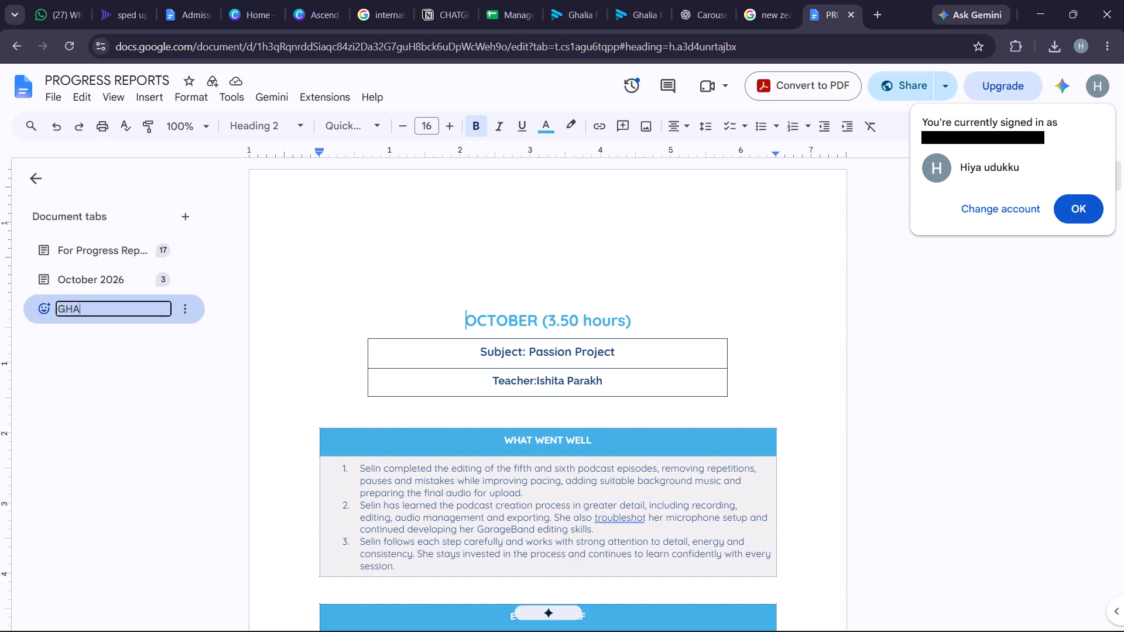
pyautogui.click(40, 377)
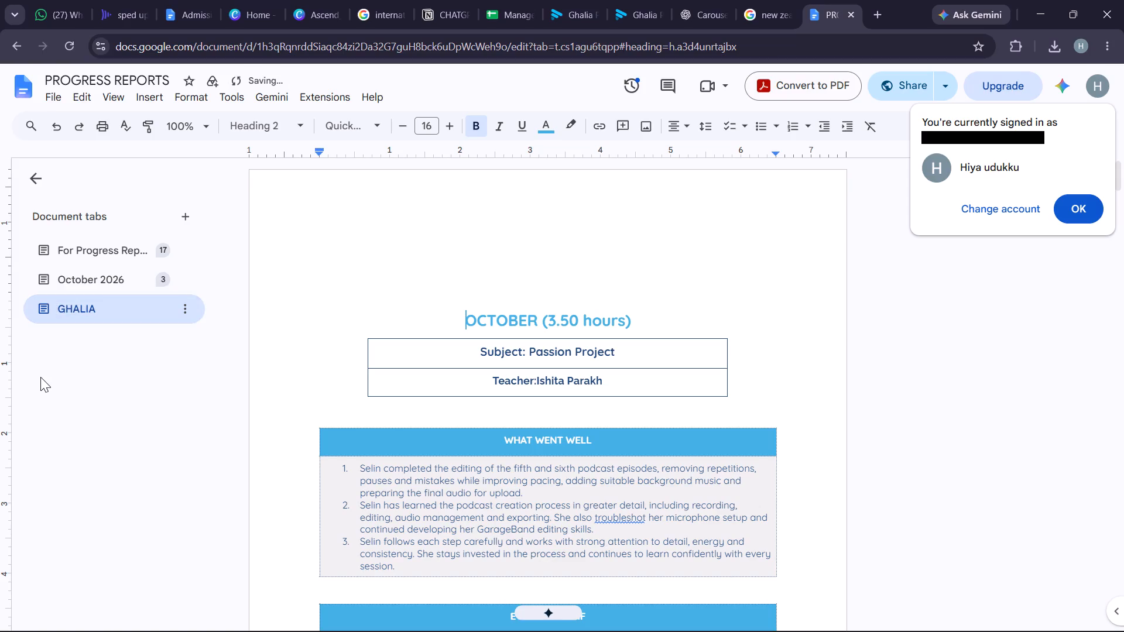
pyautogui.doubleClick(138, 318)
pyautogui.click(176, 315)
# Delete the OCTOBER (3.50 hours) report, including its Post-Lesson Updates table, from the start of the GHALIA tab.
pyautogui.scroll(-1, 329, 342)
pyautogui.moveTo(443, 234); pyautogui.dragTo(542, 572)
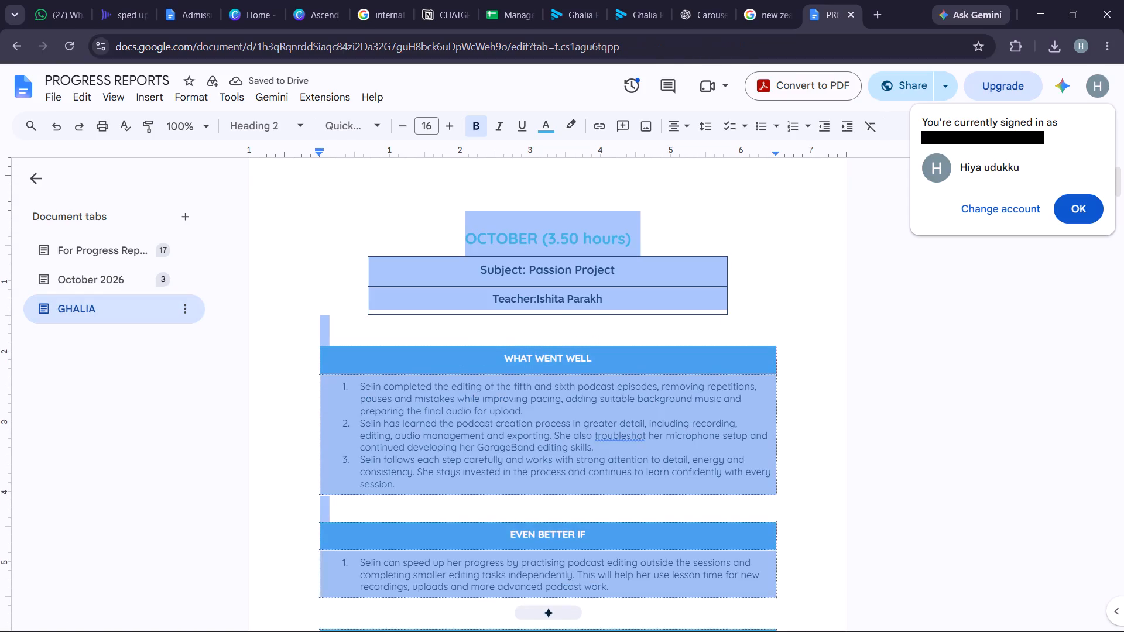
pyautogui.moveTo(542, 572); pyautogui.dragTo(560, 630)
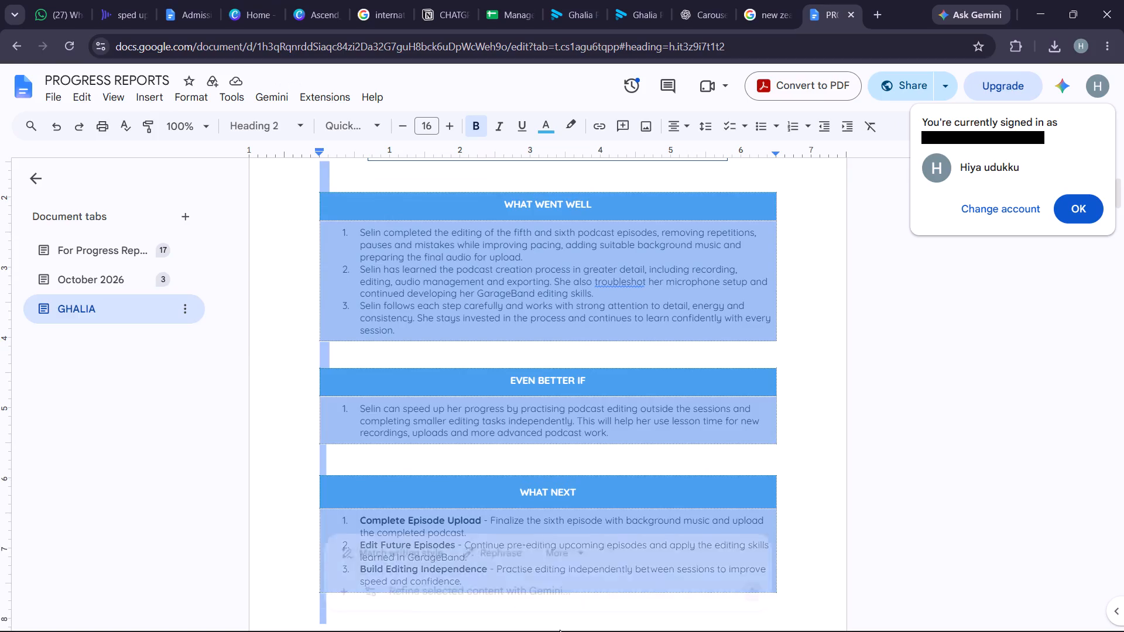
pyautogui.press('BackSpace')
pyautogui.scroll(-1, 648, 442)
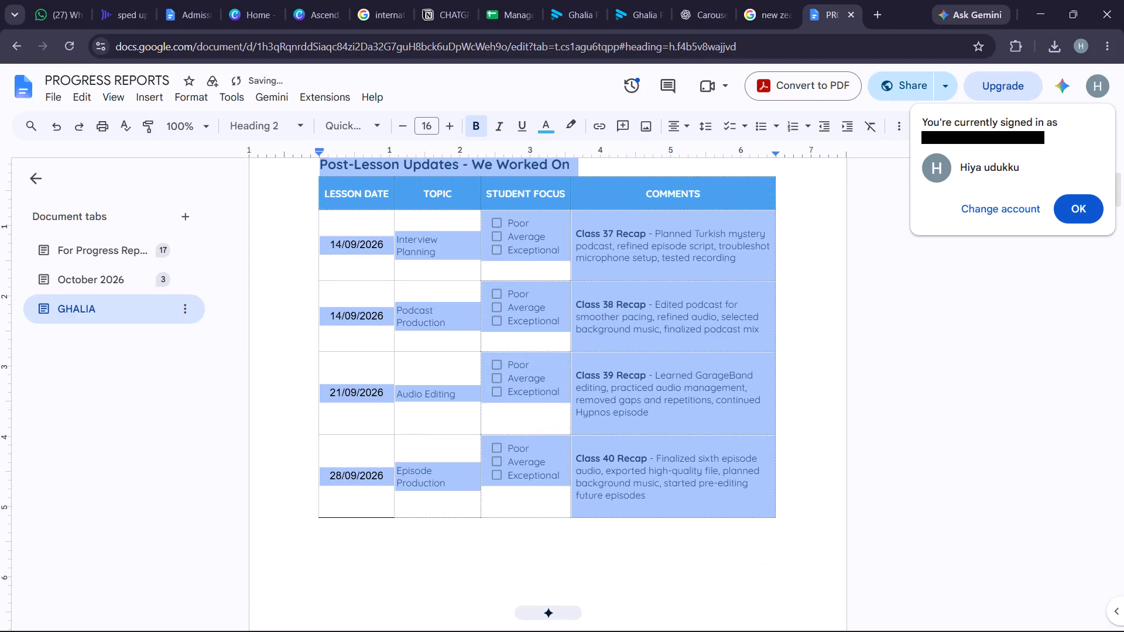
pyautogui.press('BackSpace')
# Delete the other students' reports that precede the OCTOBER (2.75 hours) report, keeping that last report as the template.
pyautogui.scroll(-11, 560, 416)
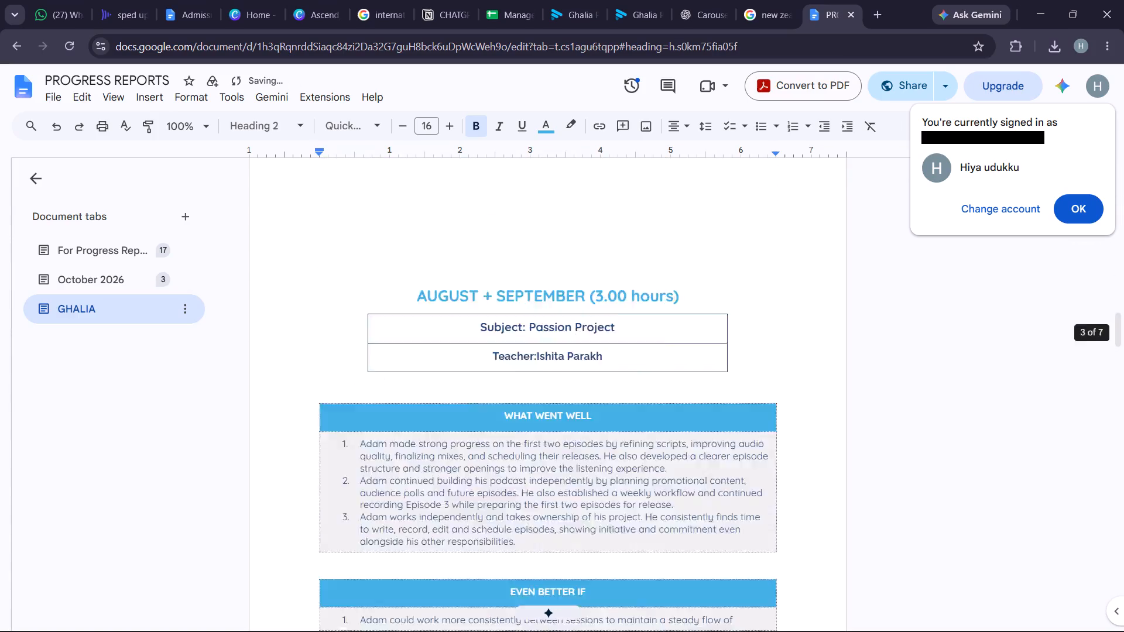
pyautogui.scroll(-6, 560, 416)
pyautogui.scroll(2, 560, 416)
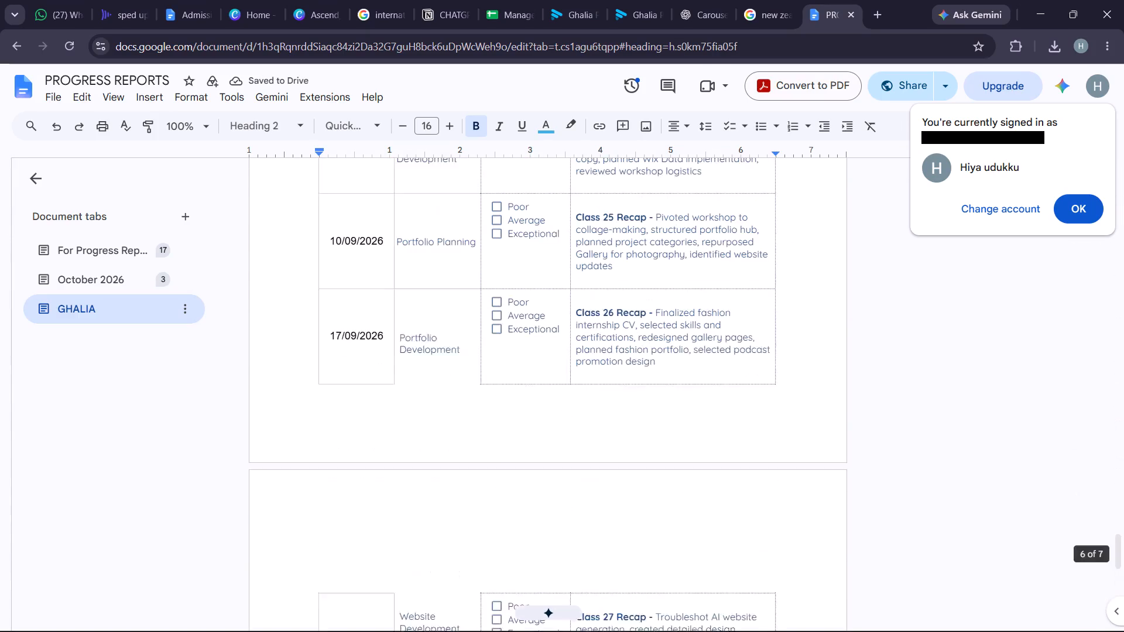
pyautogui.scroll(-2, 560, 416)
pyautogui.scroll(2, 560, 416)
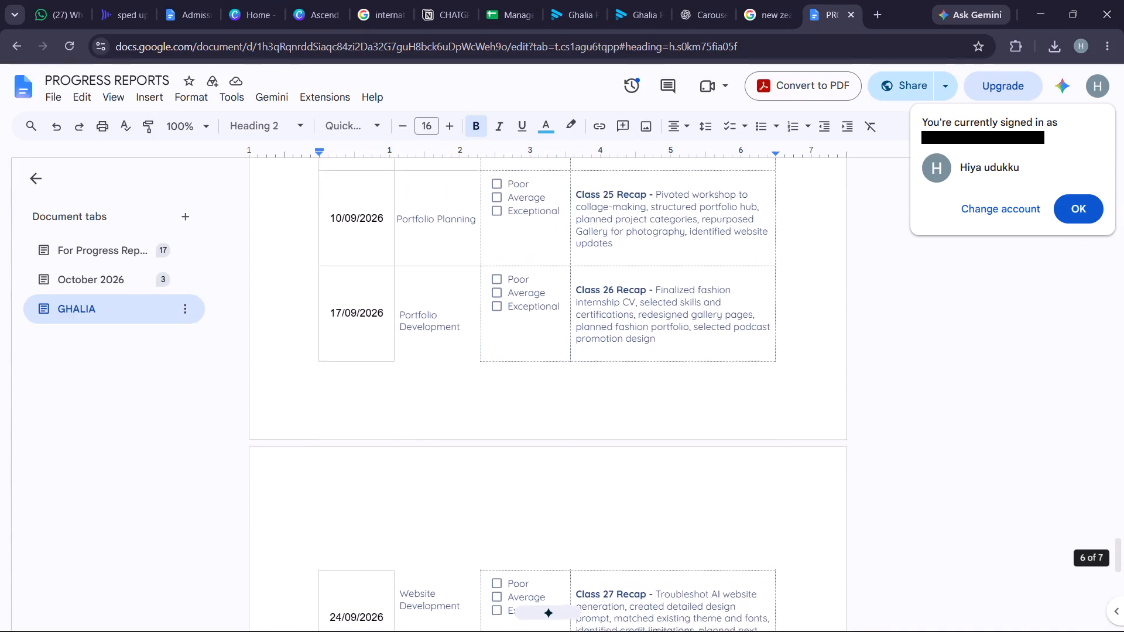
pyautogui.scroll(7, 560, 416)
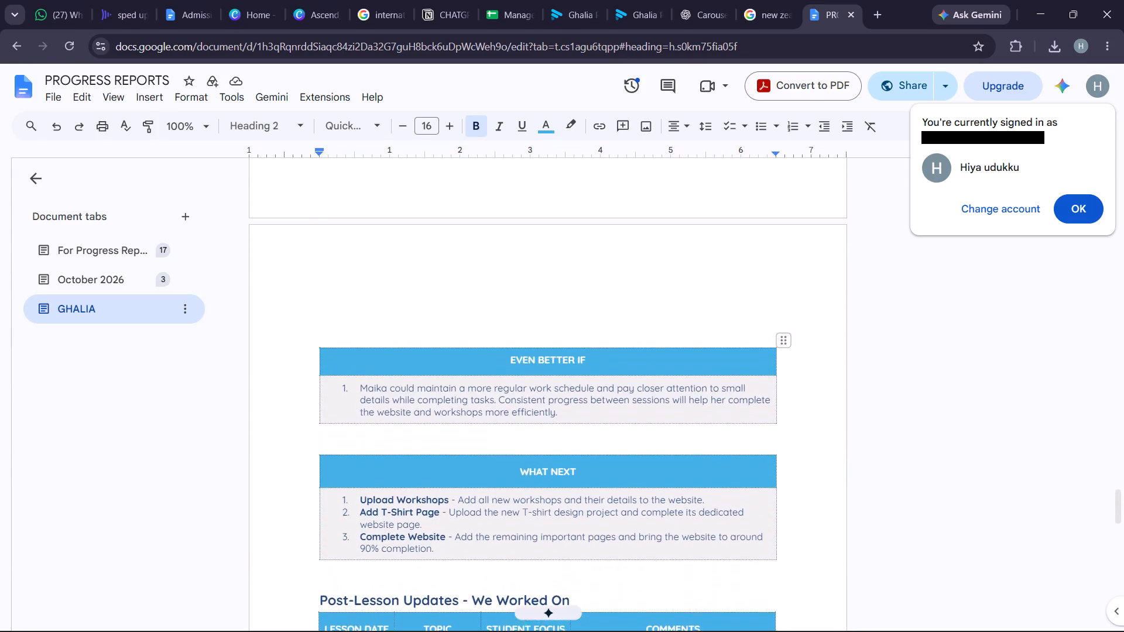
pyautogui.scroll(6, 560, 416)
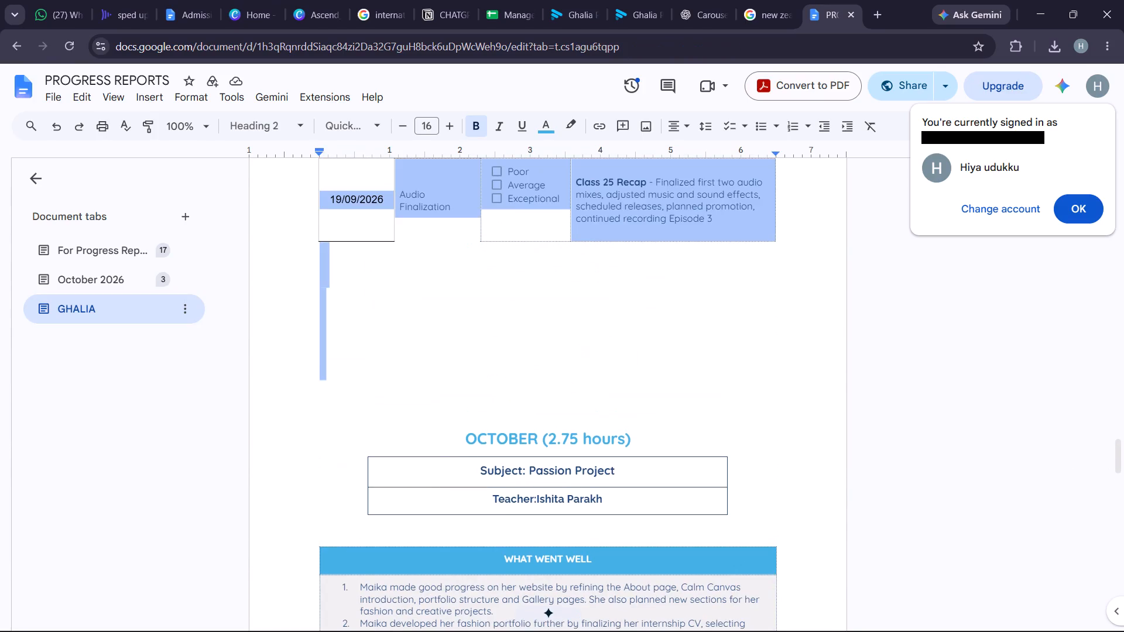
pyautogui.click(573, 379)
pyautogui.hotkey('shift', 'Up')
pyautogui.hotkey('shift', 'Up')
pyautogui.hotkey('shift', 'Up')
pyautogui.hotkey('shift', 'Up')
pyautogui.hotkey('shift', 'Up')
pyautogui.hotkey('shift', 'Up')
pyautogui.hotkey('shift', 'Up')
pyautogui.hotkey('shift', 'Up')
pyautogui.hotkey('shift', 'Up')
pyautogui.hotkey('shift', 'Up')
pyautogui.hotkey('shift', 'Up')
pyautogui.hotkey('shift', 'Up')
pyautogui.hotkey('shift', 'Up')
pyautogui.hotkey('shift', 'Up')
pyautogui.hotkey('shift', 'Up')
pyautogui.hotkey('shift', 'Up')
pyautogui.hotkey('shift', 'Up')
pyautogui.hotkey('shift', 'Up')
pyautogui.hotkey('shift', 'Up')
pyautogui.hotkey('shift', 'Up')
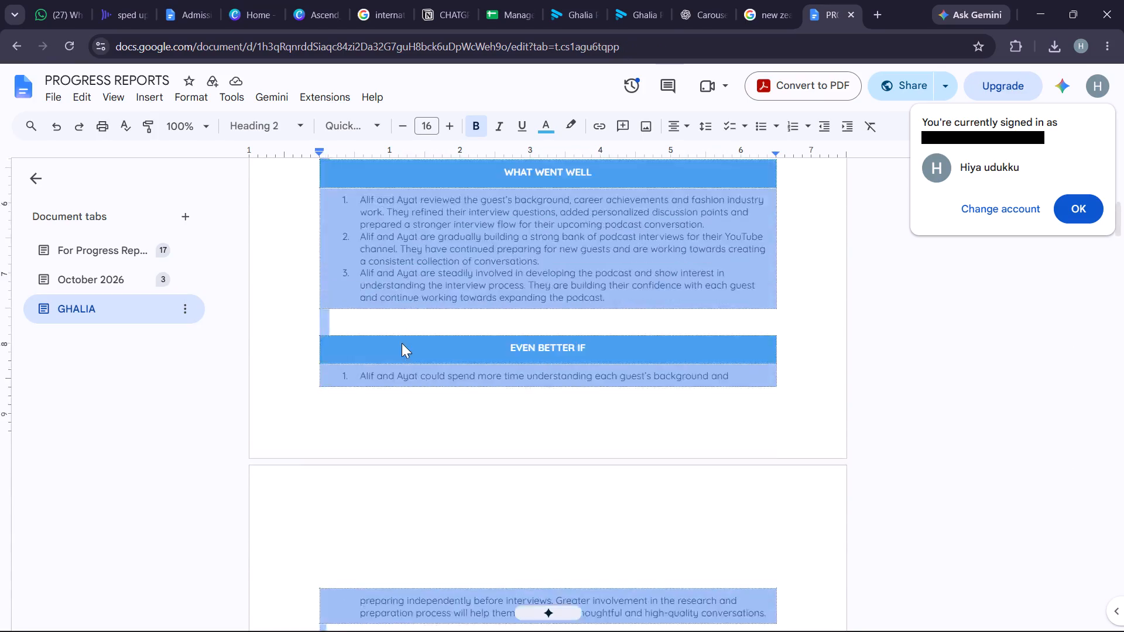
pyautogui.press('BackSpace')
pyautogui.press('BackSpace')
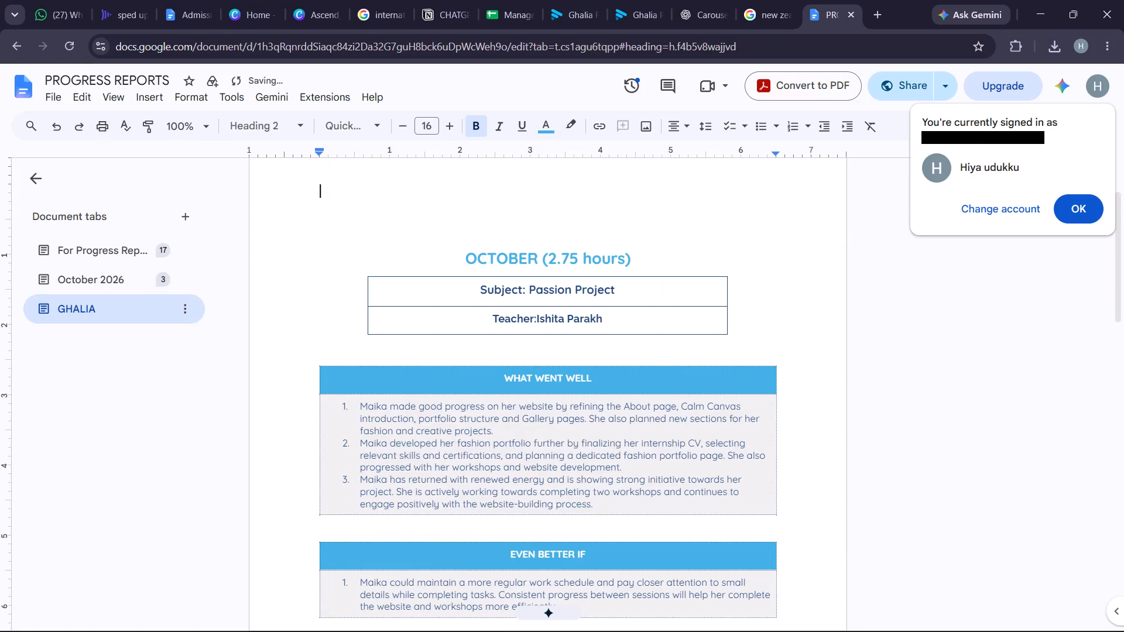
pyautogui.press('BackSpace')
# Remove the blank lines above the OCTOBER (2.75 hours) heading in the GHALIA tab.
pyautogui.click(334, 229)
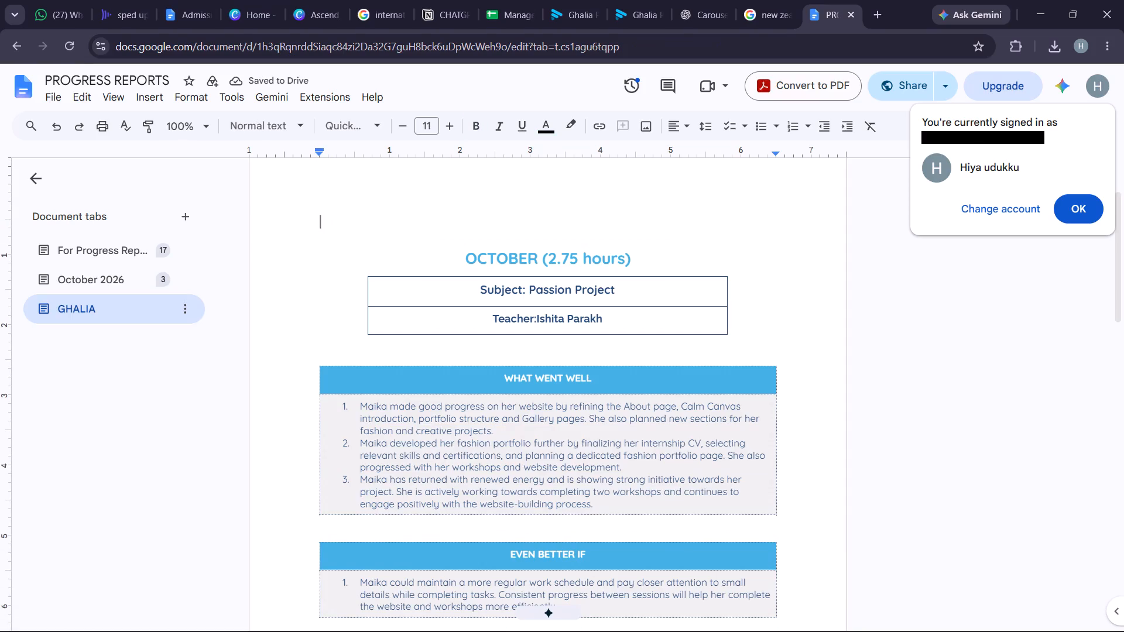
pyautogui.press('BackSpace')
pyautogui.press('BackSpace')
pyautogui.press('BackSpace')
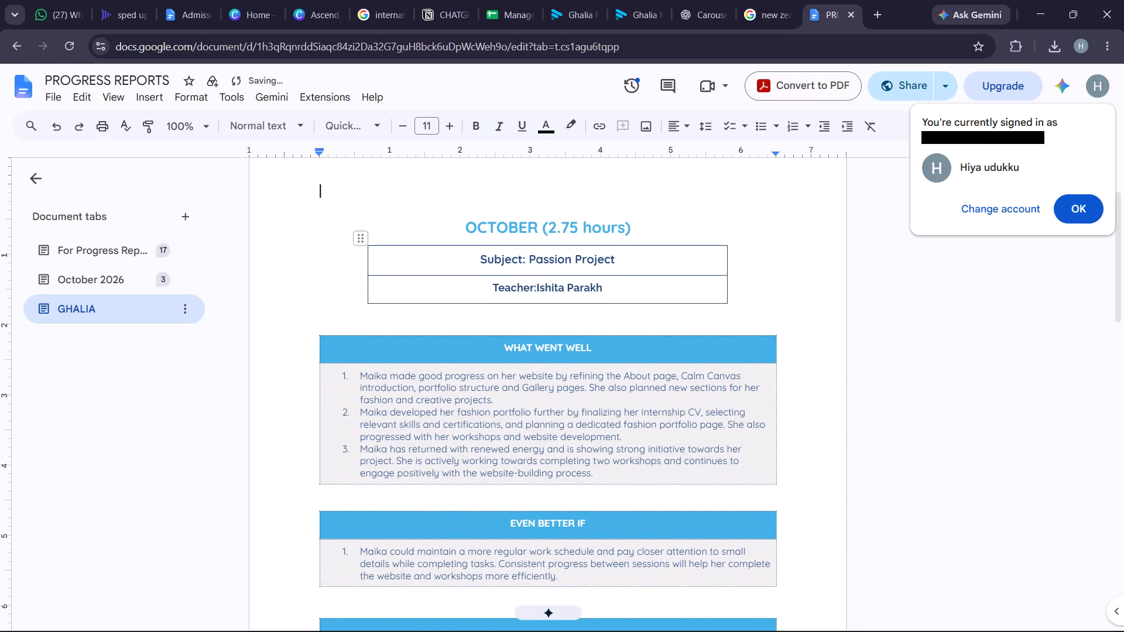
pyautogui.scroll(1, 400, 239)
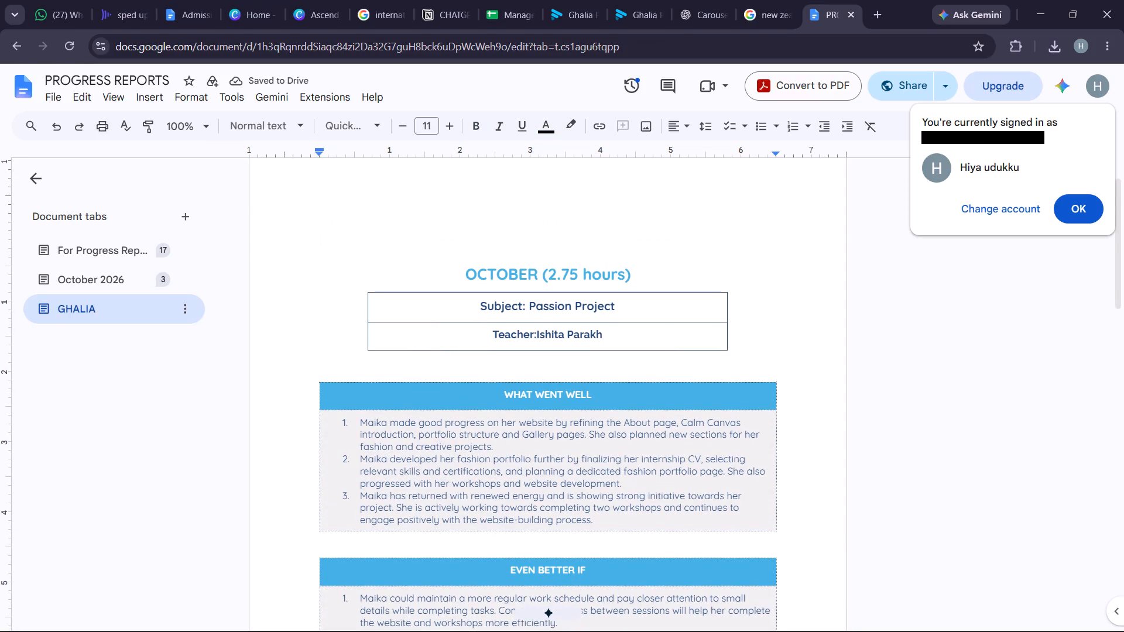
pyautogui.press('BackSpace')
pyautogui.press('BackSpace')
pyautogui.press('BackSpace')
pyautogui.press('BackSpace')
pyautogui.press('BackSpace')
pyautogui.press('BackSpace')
pyautogui.press('BackSpace')
pyautogui.press('BackSpace')
pyautogui.press('BackSpace')
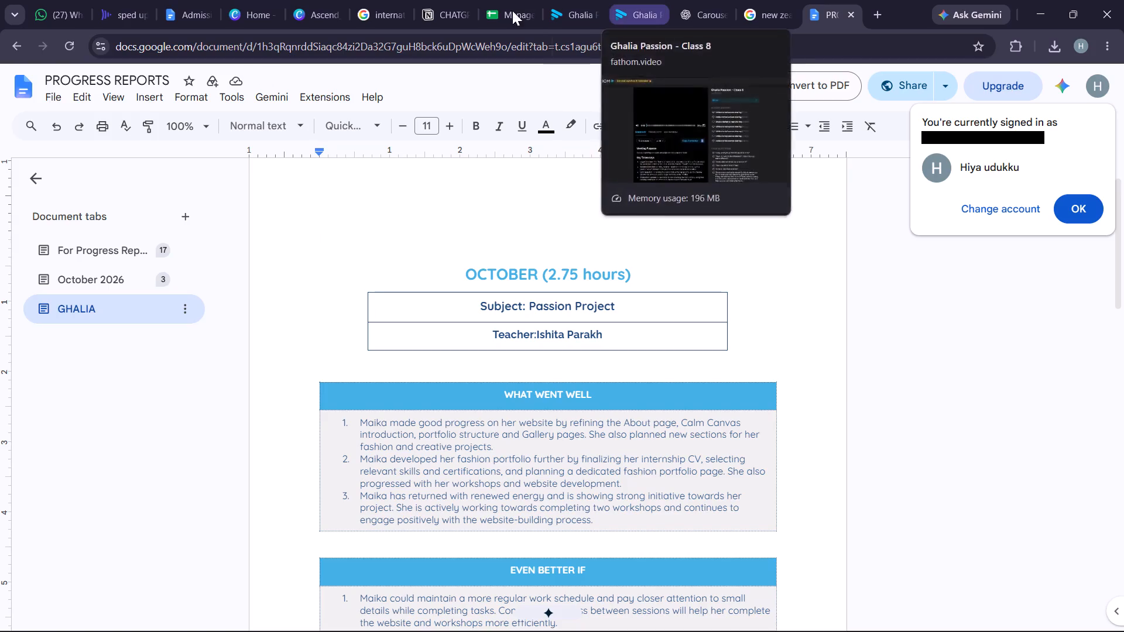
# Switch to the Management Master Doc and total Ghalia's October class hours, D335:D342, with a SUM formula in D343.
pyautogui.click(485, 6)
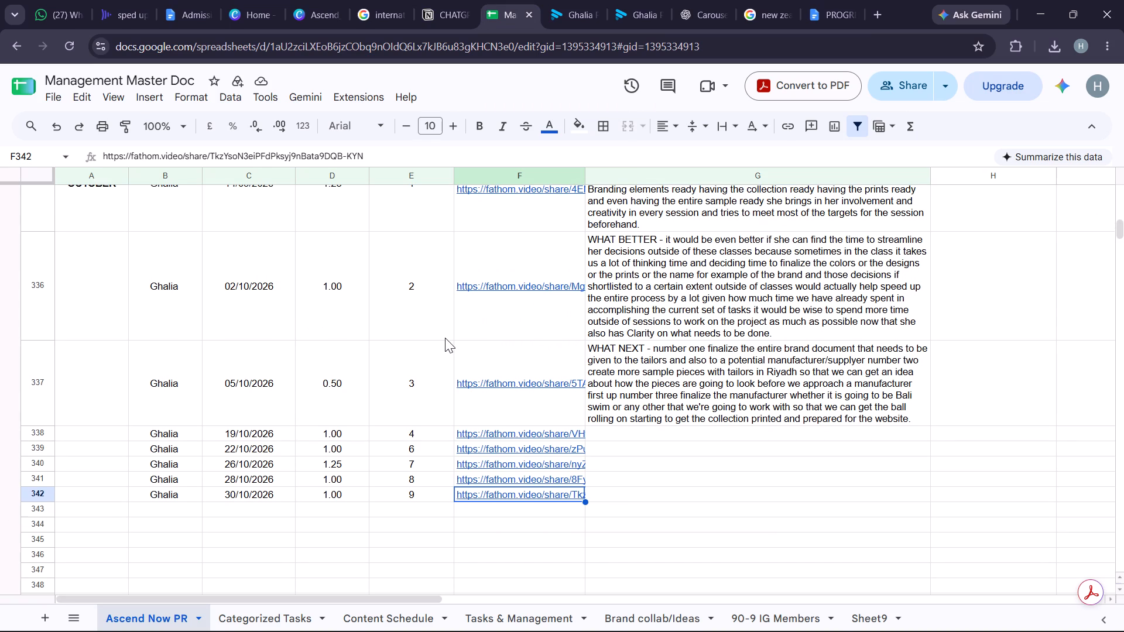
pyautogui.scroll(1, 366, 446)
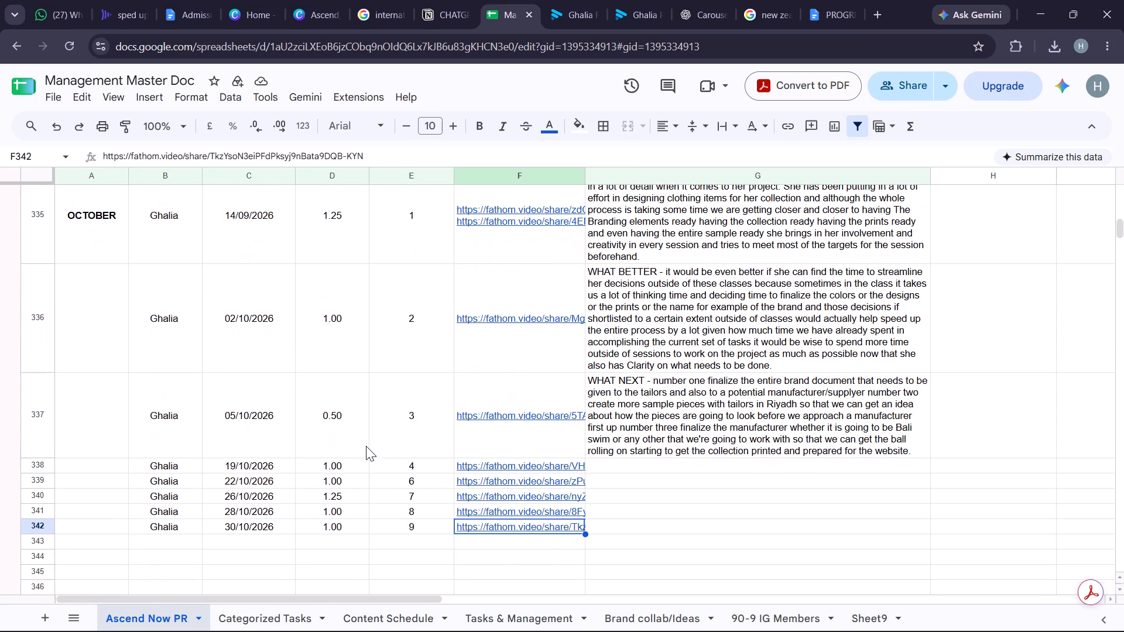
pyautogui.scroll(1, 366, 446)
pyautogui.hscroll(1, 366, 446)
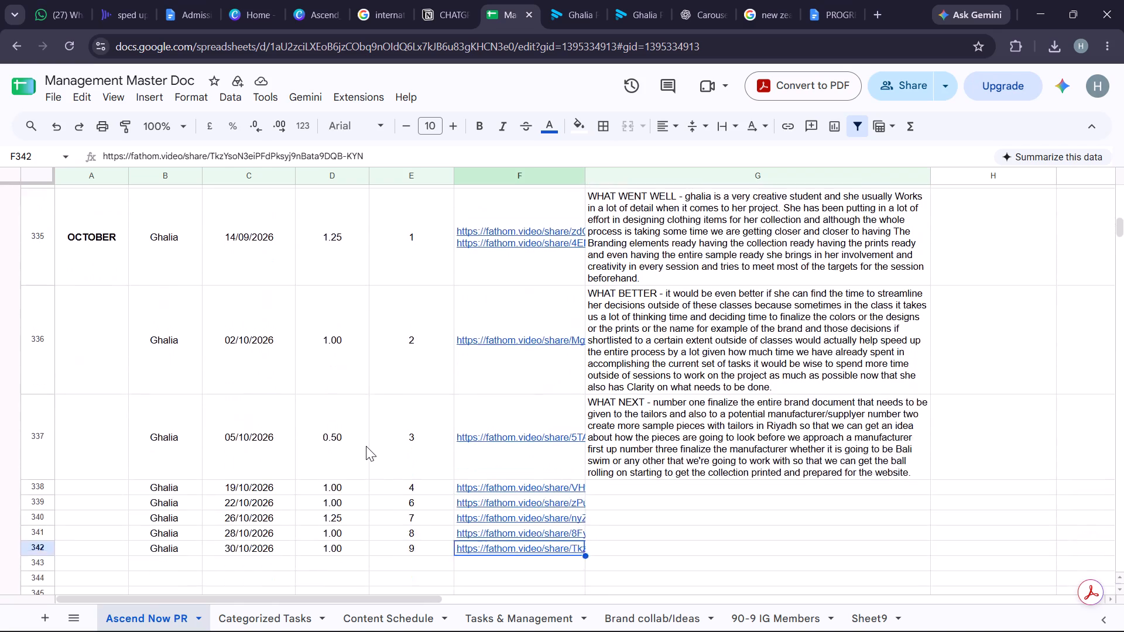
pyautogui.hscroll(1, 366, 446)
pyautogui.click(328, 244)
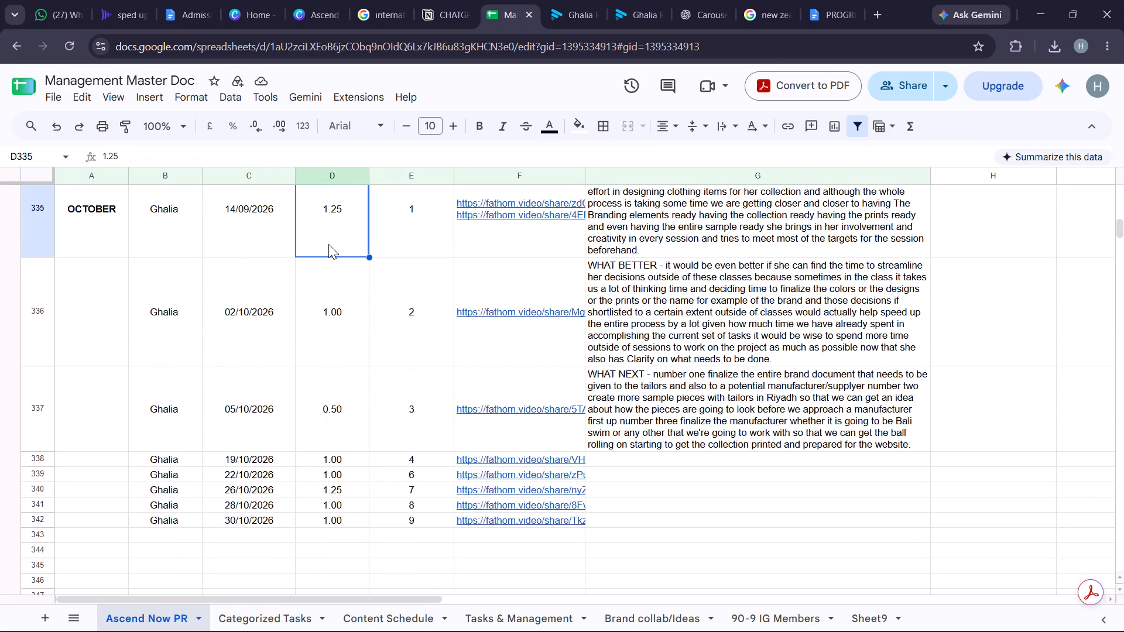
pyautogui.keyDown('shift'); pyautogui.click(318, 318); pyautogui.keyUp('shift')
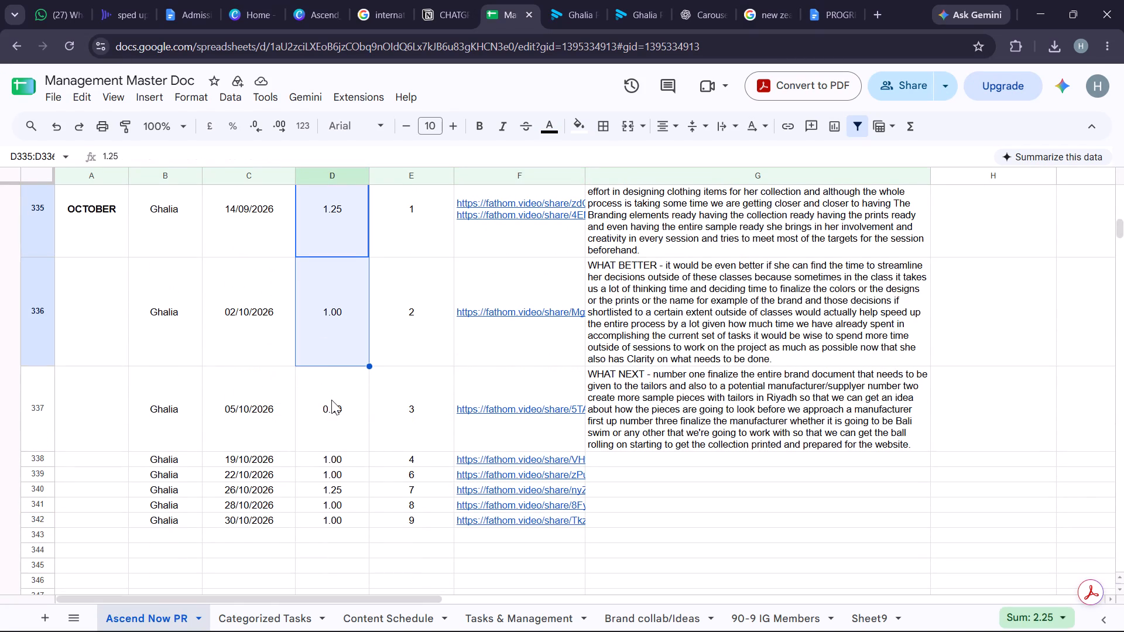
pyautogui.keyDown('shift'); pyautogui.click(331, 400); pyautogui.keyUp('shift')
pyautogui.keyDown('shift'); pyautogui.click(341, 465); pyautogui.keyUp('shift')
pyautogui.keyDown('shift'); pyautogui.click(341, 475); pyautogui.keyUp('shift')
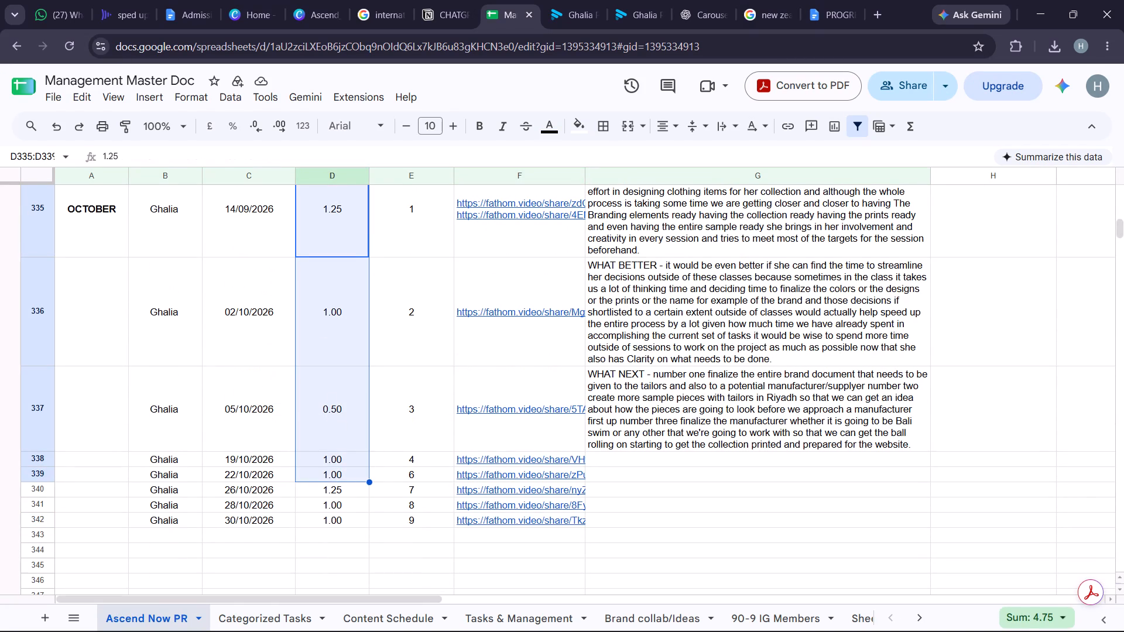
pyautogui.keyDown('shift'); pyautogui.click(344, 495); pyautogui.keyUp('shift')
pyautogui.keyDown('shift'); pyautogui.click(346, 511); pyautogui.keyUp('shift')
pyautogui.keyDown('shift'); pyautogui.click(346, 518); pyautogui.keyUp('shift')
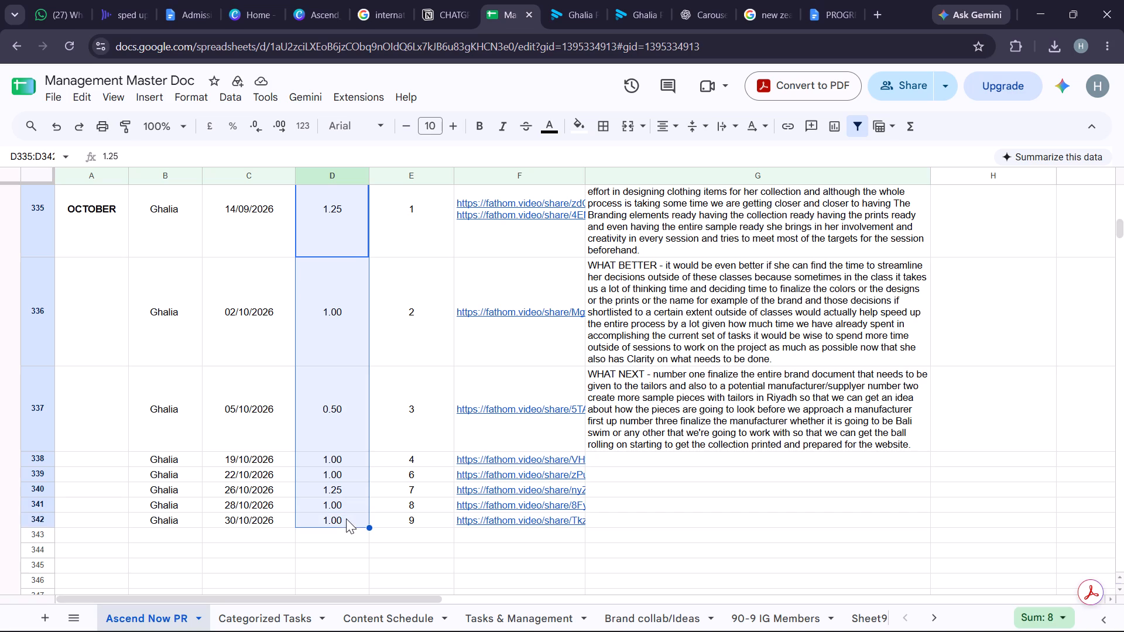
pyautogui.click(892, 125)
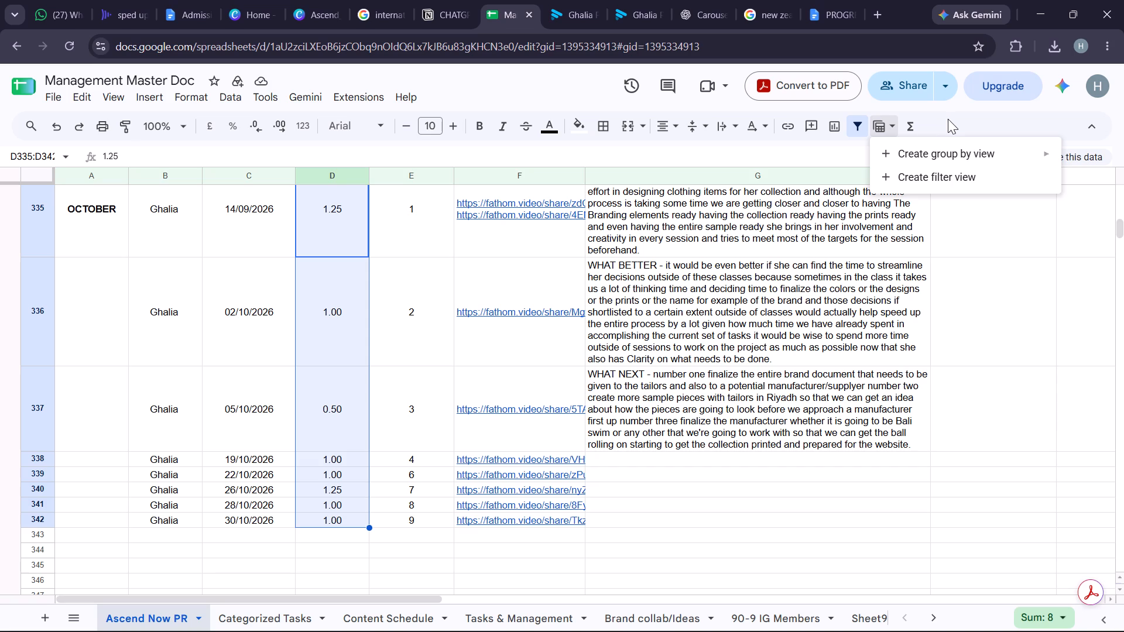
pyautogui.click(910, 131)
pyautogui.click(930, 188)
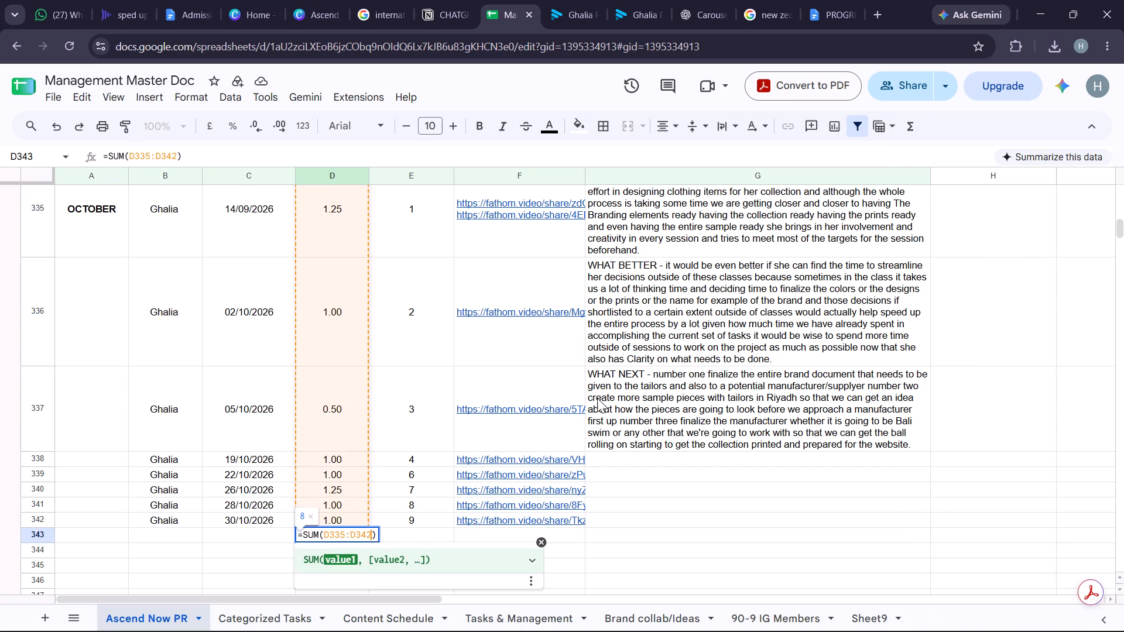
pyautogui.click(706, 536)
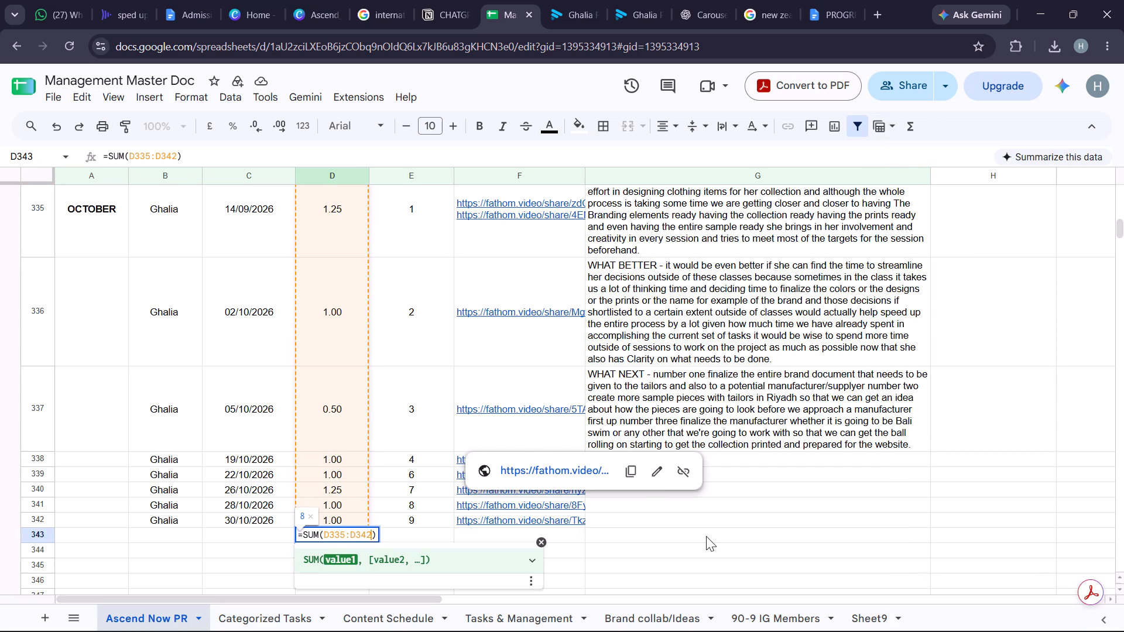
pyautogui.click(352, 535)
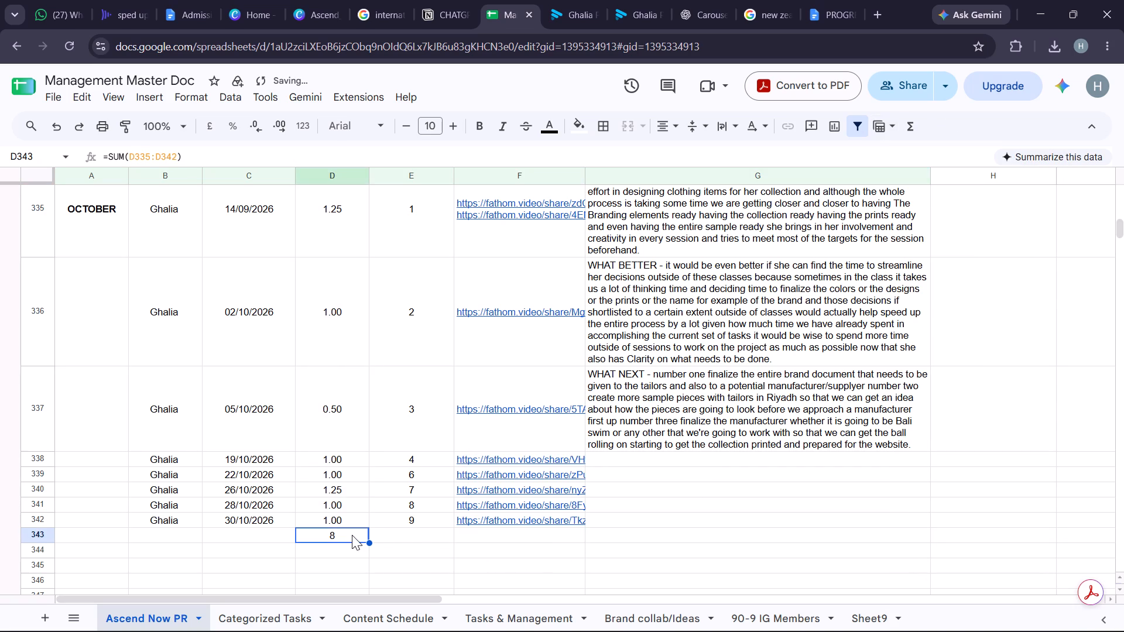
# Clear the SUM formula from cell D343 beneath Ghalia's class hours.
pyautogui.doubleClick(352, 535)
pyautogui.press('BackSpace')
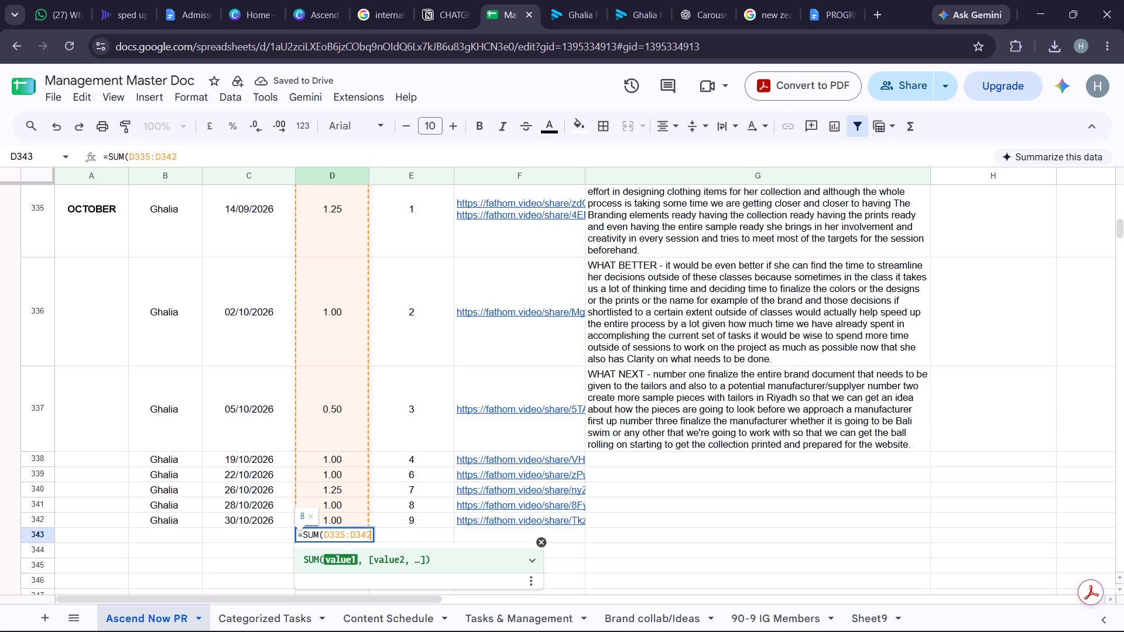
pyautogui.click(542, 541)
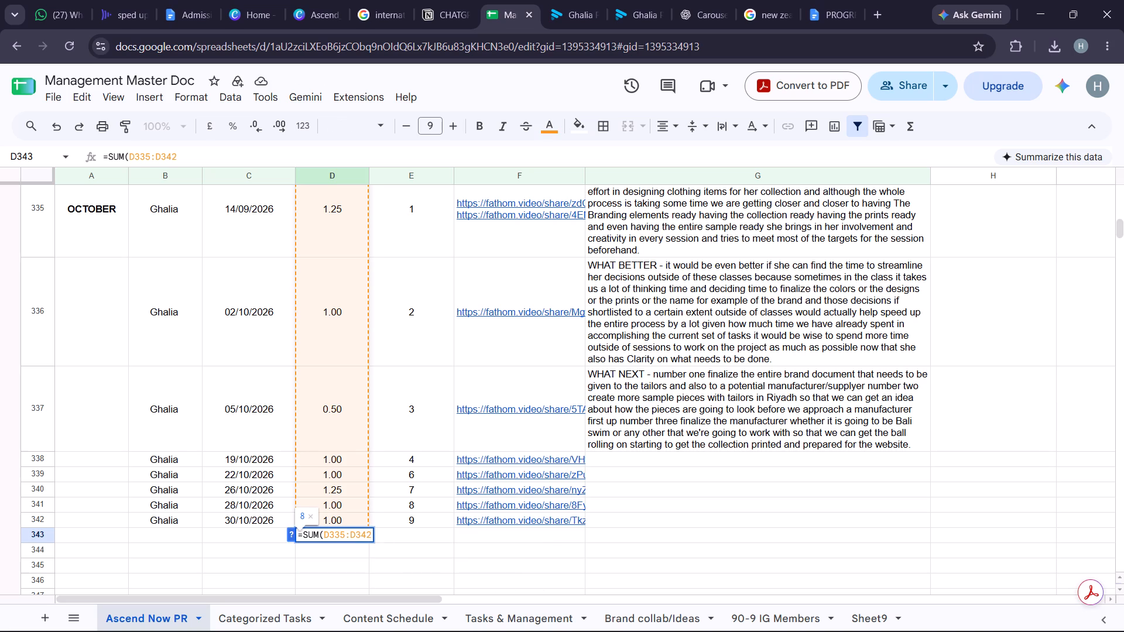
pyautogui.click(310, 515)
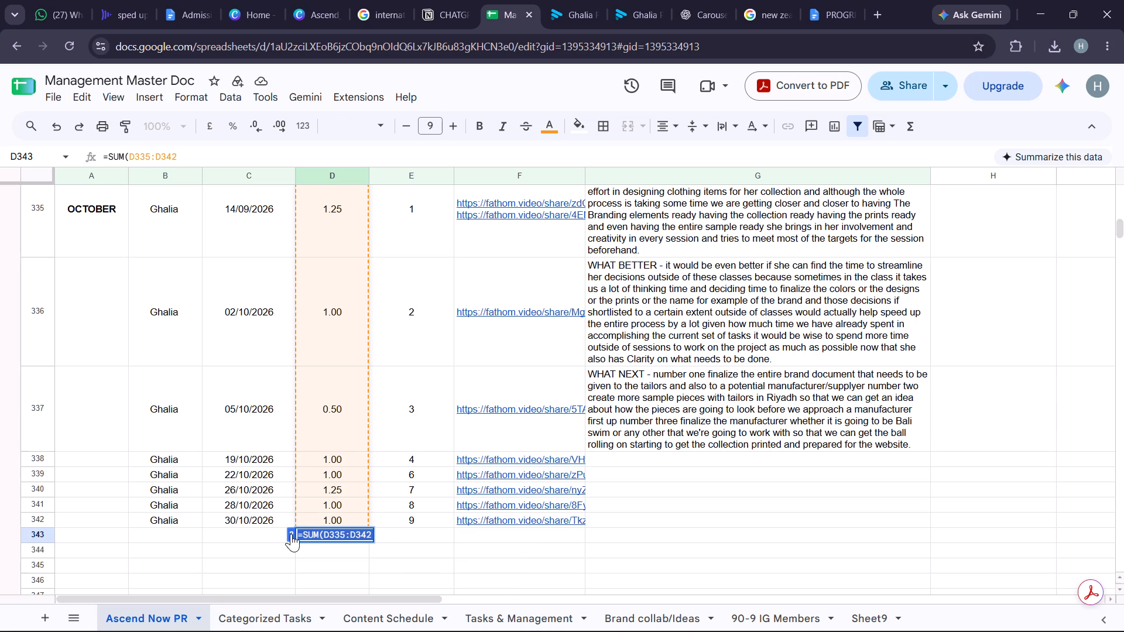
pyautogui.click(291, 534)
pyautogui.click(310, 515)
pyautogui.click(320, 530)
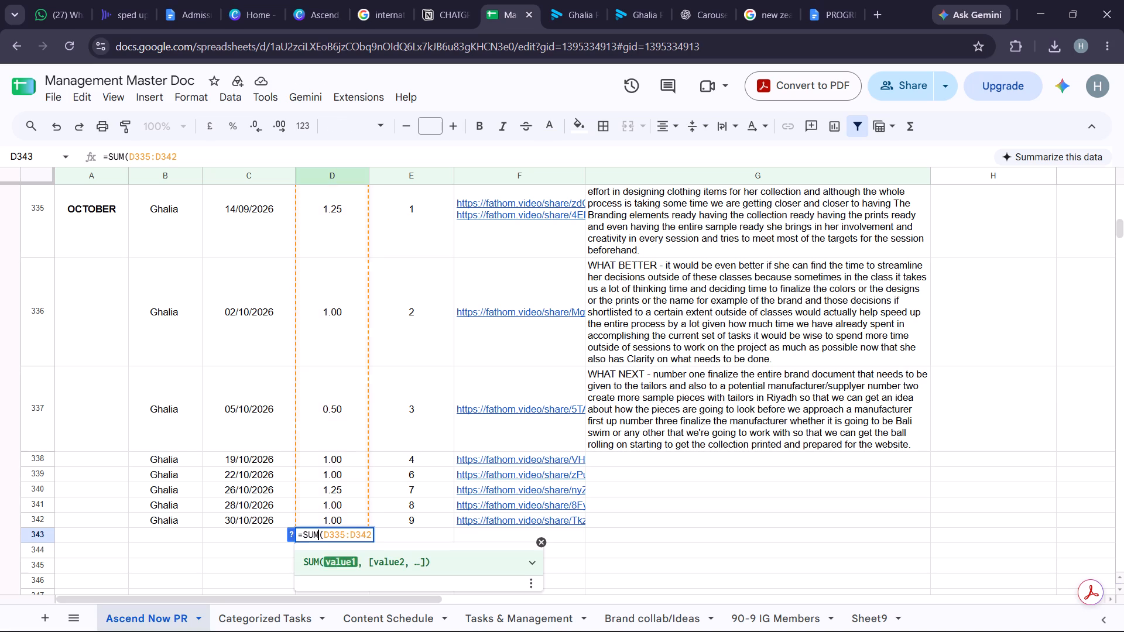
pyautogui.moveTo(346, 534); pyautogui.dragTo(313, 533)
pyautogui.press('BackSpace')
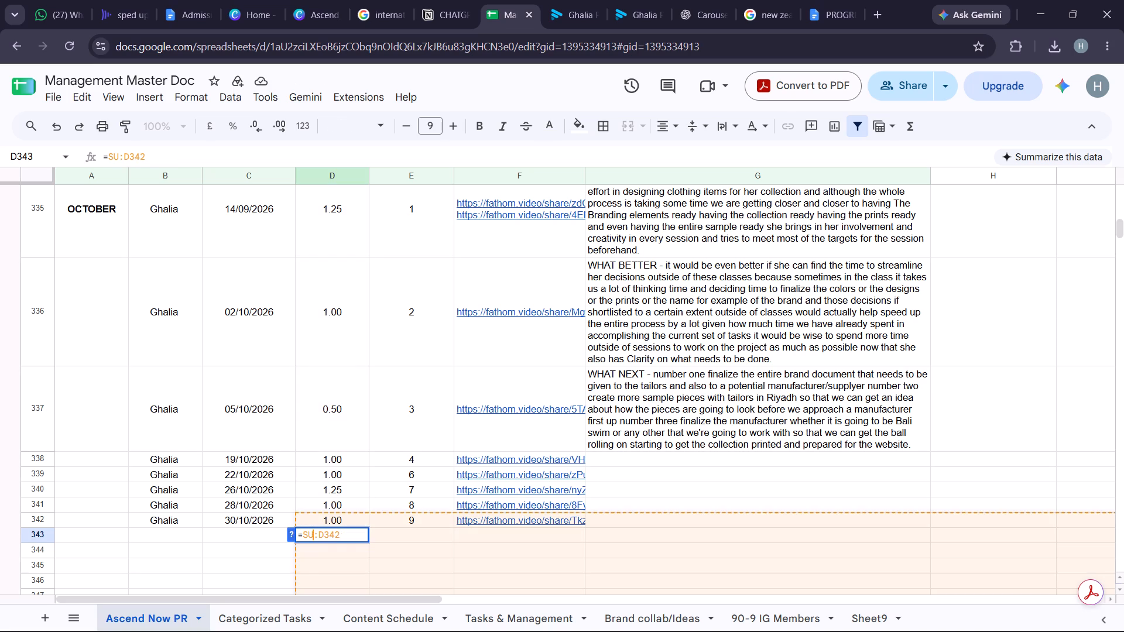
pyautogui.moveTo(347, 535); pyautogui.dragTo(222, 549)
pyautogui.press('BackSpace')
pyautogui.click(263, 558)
# Open the Calculator and start adding Ghalia's October class hours with the first three: 1.25 + 1.00 + 0.50.
pyautogui.scroll(1, 338, 523)
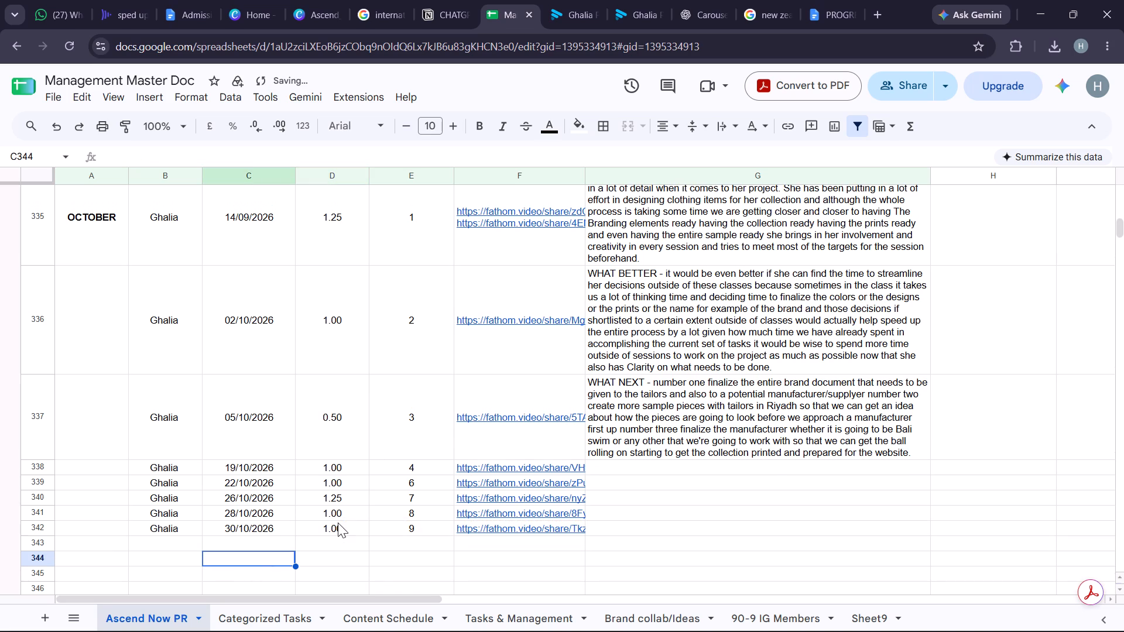
pyautogui.scroll(1, 338, 523)
pyautogui.hscroll(1, 335, 418)
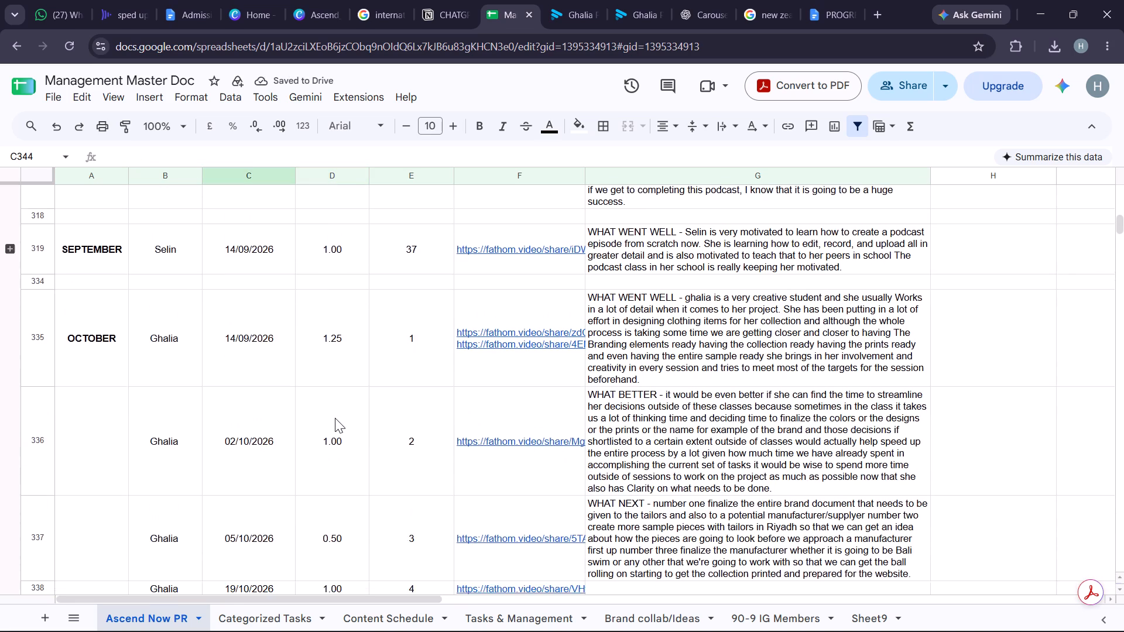
pyautogui.hscroll(1, 335, 418)
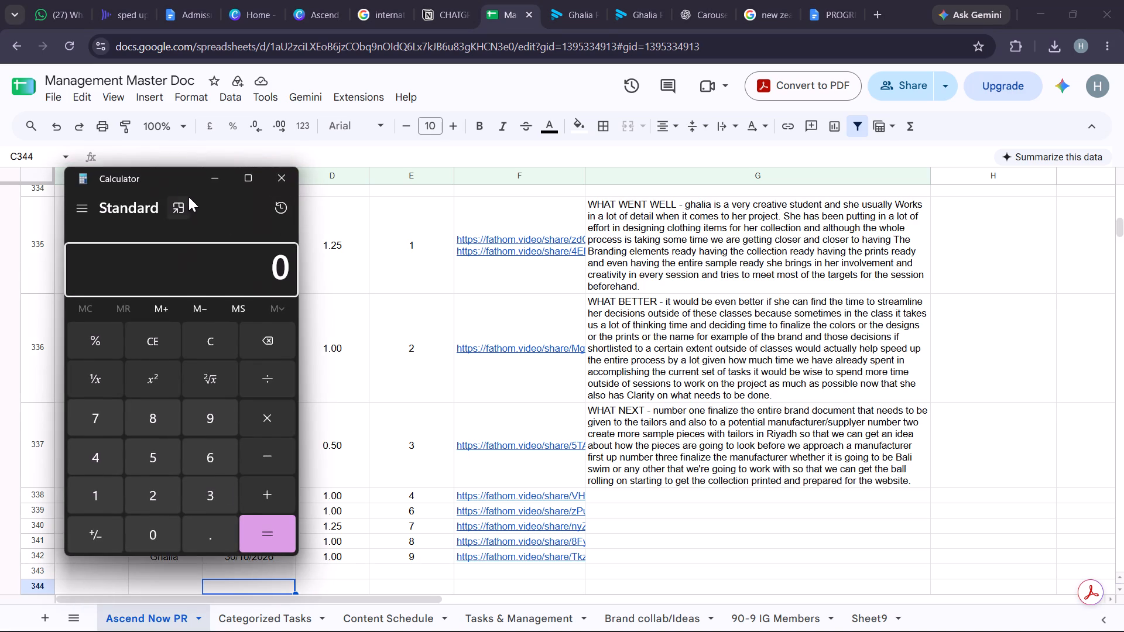
pyautogui.moveTo(181, 185); pyautogui.dragTo(123, 203)
pyautogui.click(25, 504)
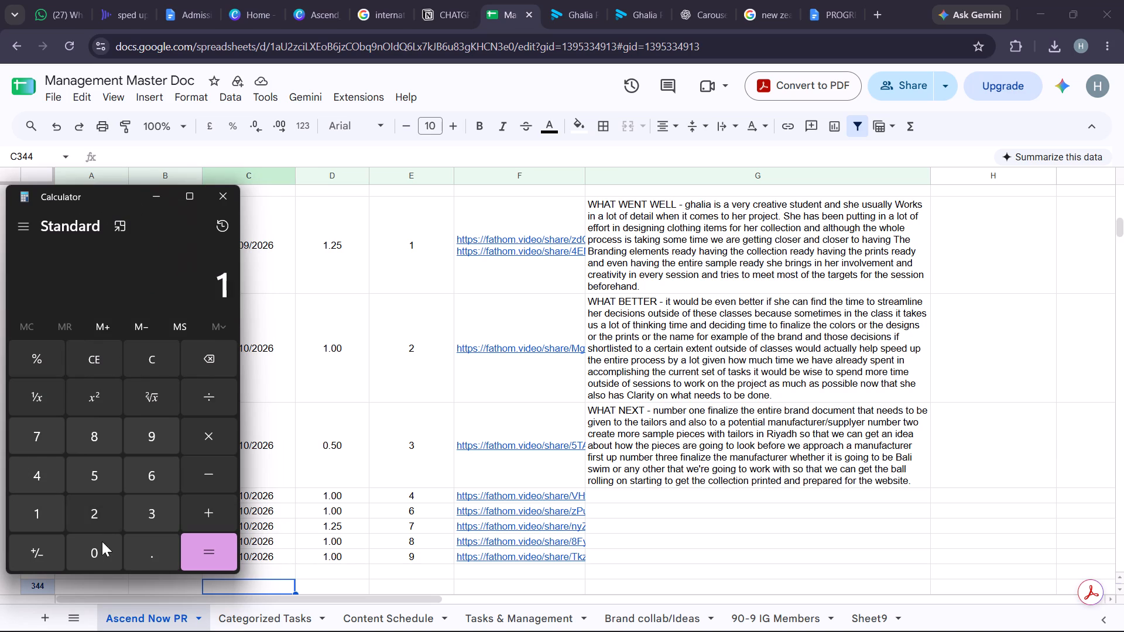
pyautogui.click(140, 558)
pyautogui.click(97, 516)
pyautogui.click(99, 472)
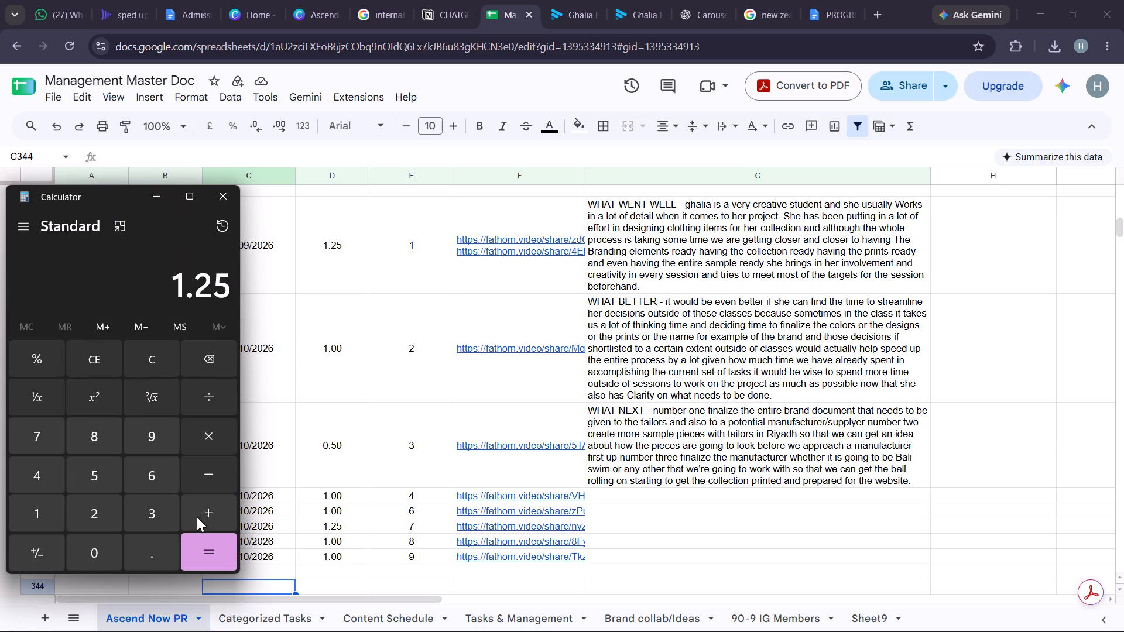
pyautogui.click(210, 516)
pyautogui.click(43, 505)
pyautogui.click(157, 552)
pyautogui.doubleClick(114, 562)
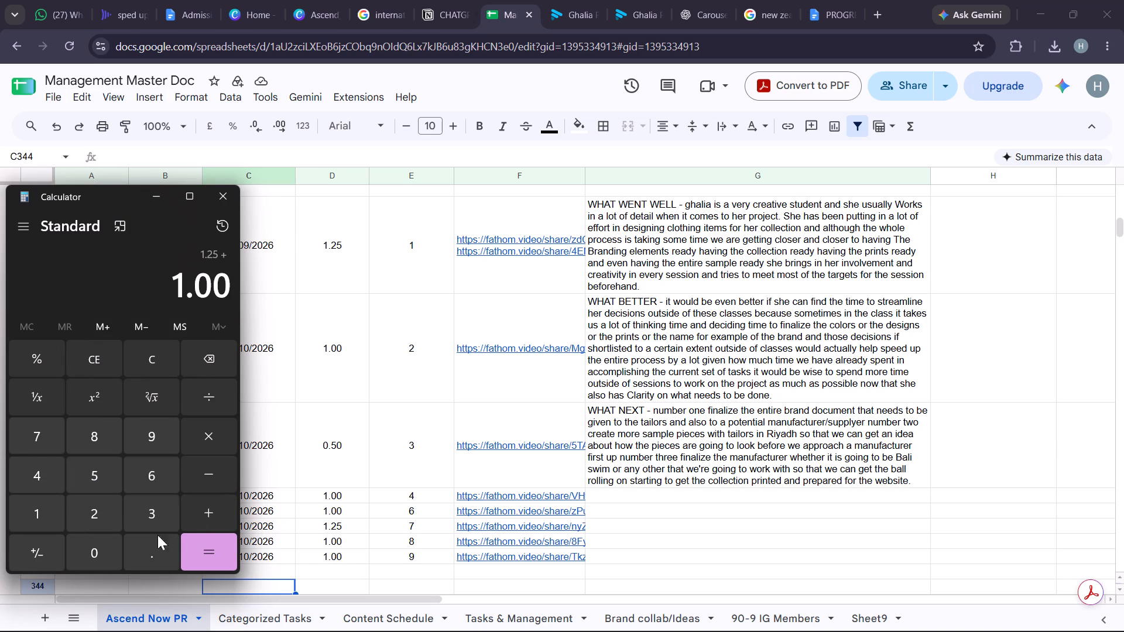
pyautogui.click(203, 512)
pyautogui.click(103, 559)
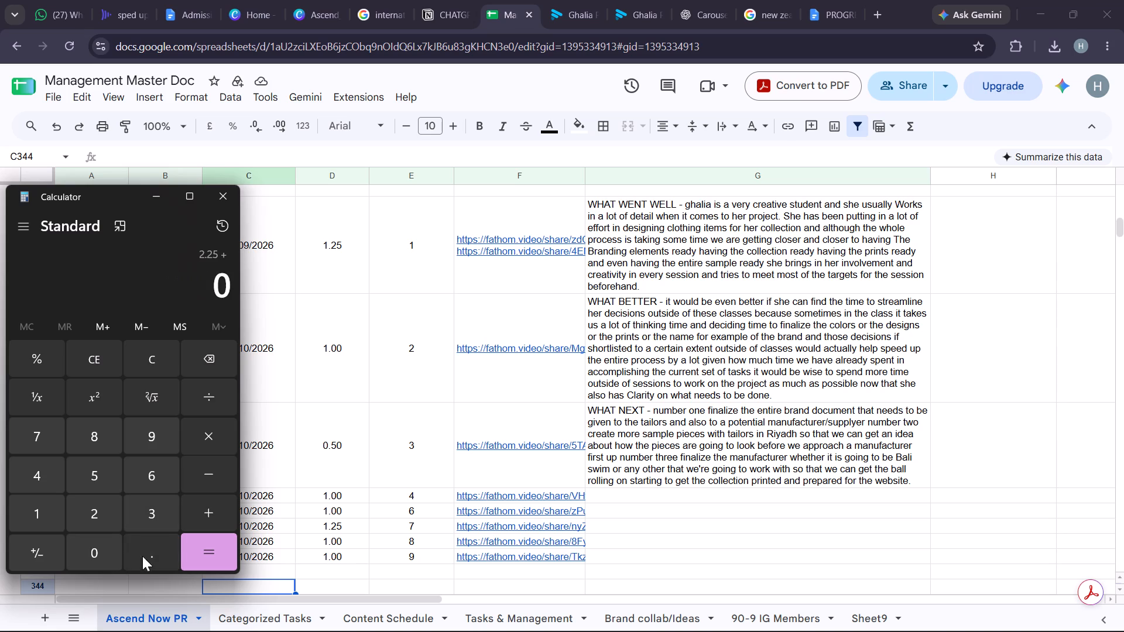
pyautogui.click(150, 557)
pyautogui.click(89, 480)
pyautogui.click(108, 566)
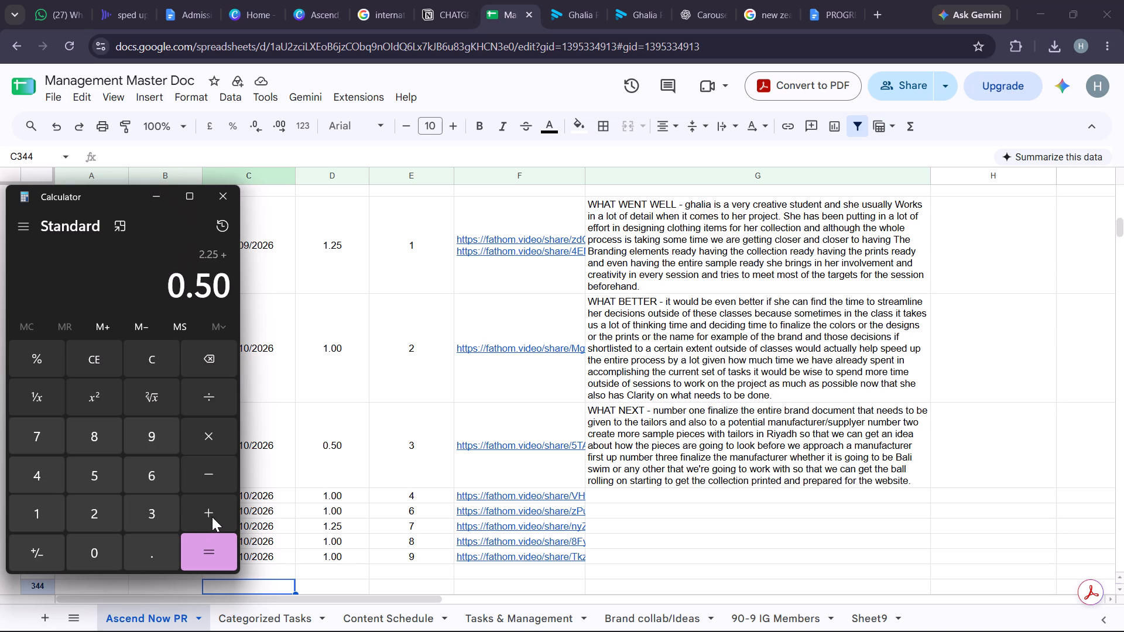
# Add the remaining class hours in the Calculator as 1.00 + 1.00 + 1.25 + 2.00, get the total and close it.
pyautogui.click(212, 517)
pyautogui.click(37, 517)
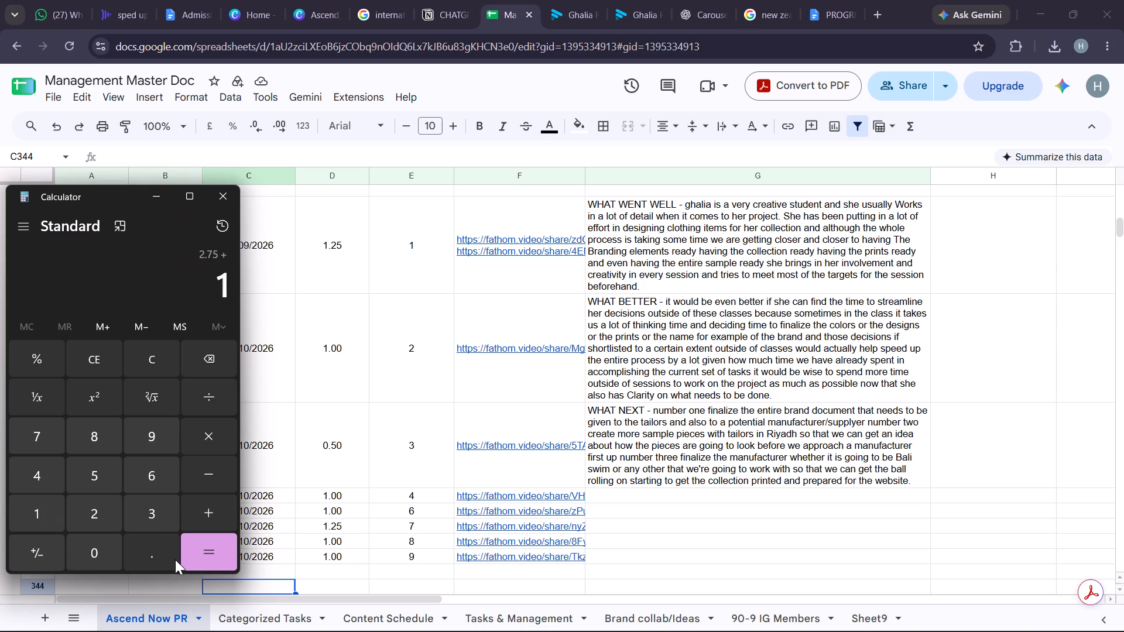
pyautogui.click(159, 555)
pyautogui.click(91, 555)
pyautogui.click(91, 555)
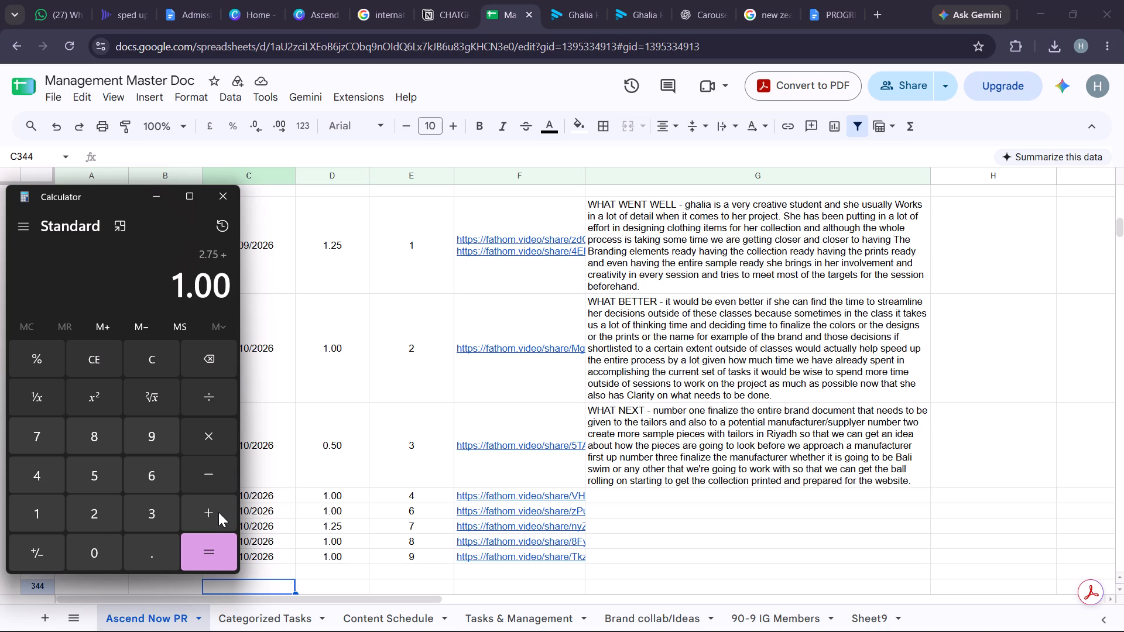
pyautogui.click(218, 512)
pyautogui.click(22, 524)
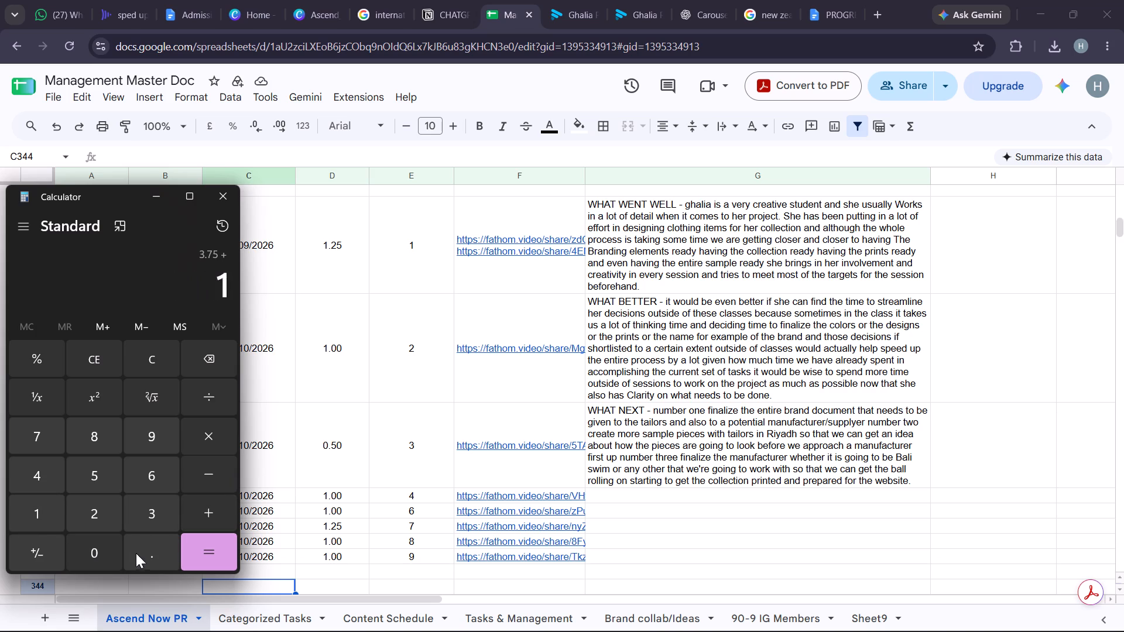
pyautogui.click(136, 554)
pyautogui.doubleClick(96, 552)
pyautogui.click(208, 507)
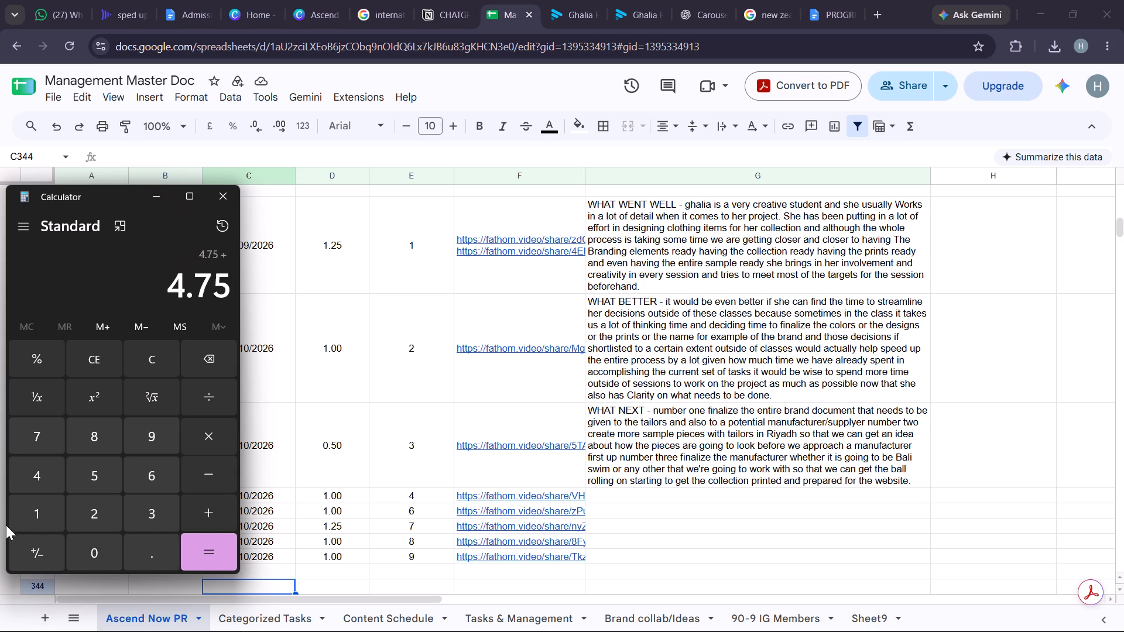
pyautogui.click(54, 516)
pyautogui.click(146, 554)
pyautogui.click(105, 525)
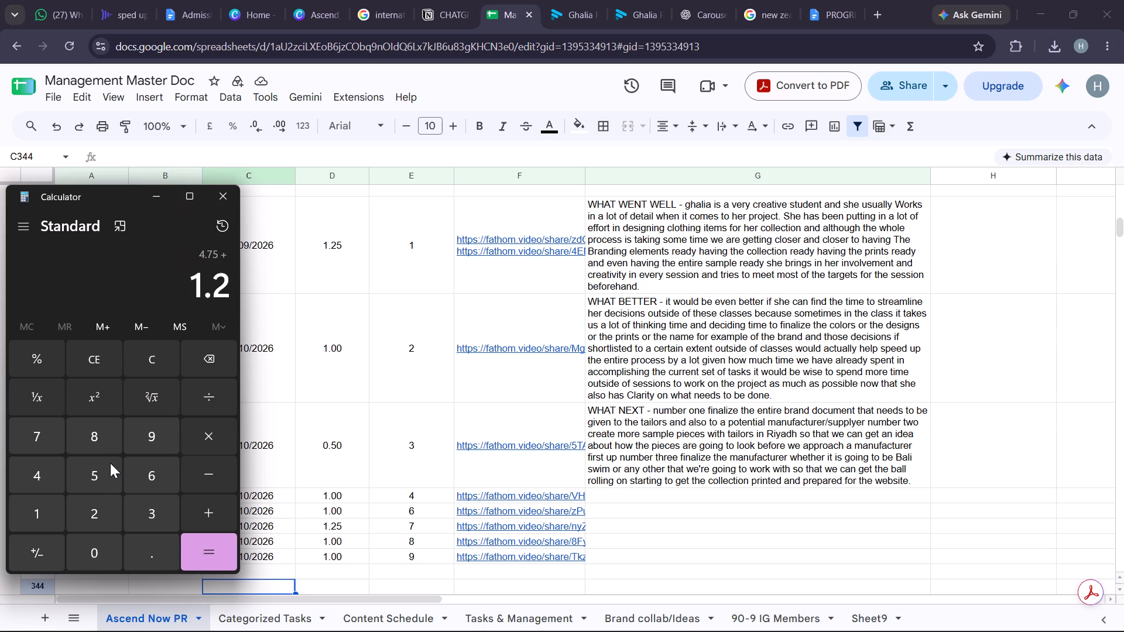
pyautogui.click(108, 472)
pyautogui.click(204, 503)
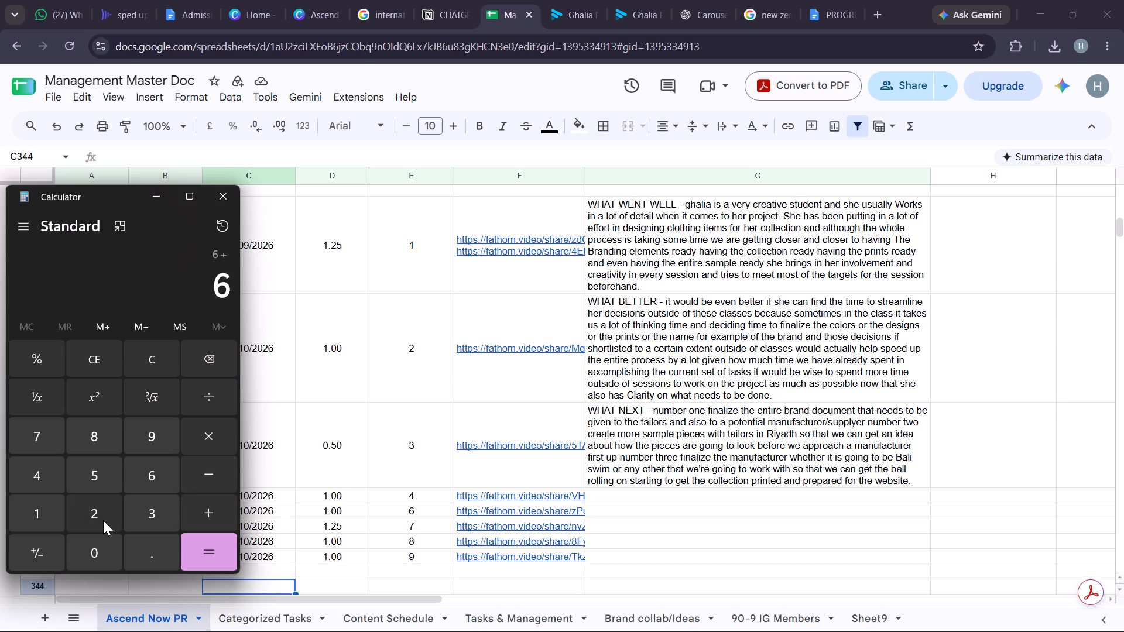
pyautogui.click(103, 520)
pyautogui.click(153, 554)
pyautogui.doubleClick(91, 561)
pyautogui.click(206, 562)
pyautogui.click(225, 189)
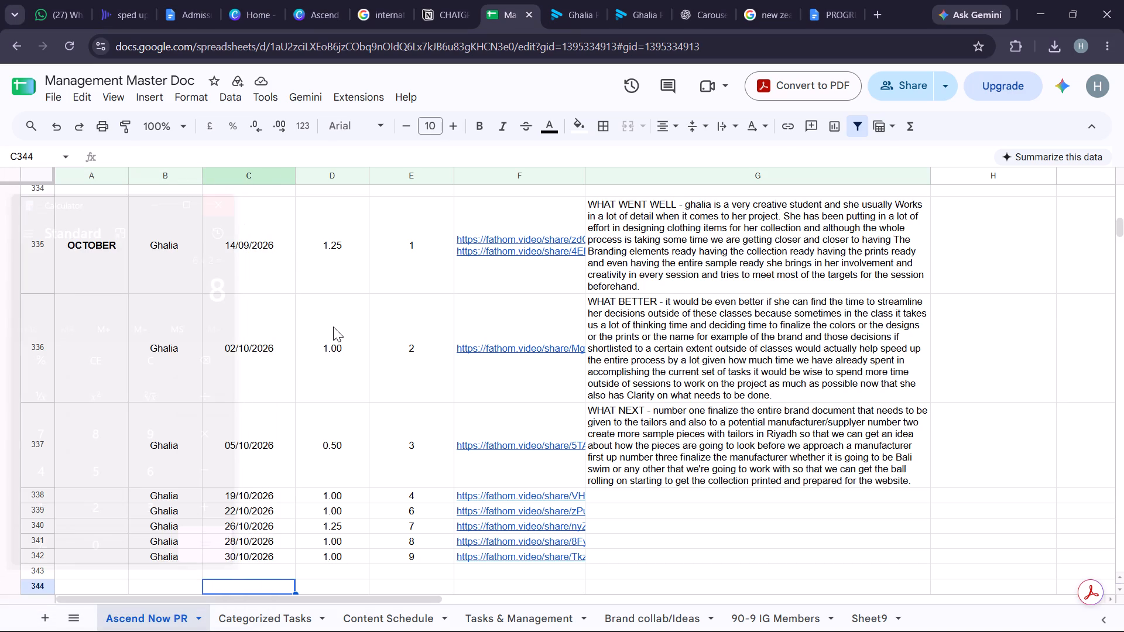
# Recheck the hours recorded in column D for each of Ghalia's October classes, rows 335 to 342.
pyautogui.scroll(1, 333, 327)
pyautogui.scroll(-1, 337, 315)
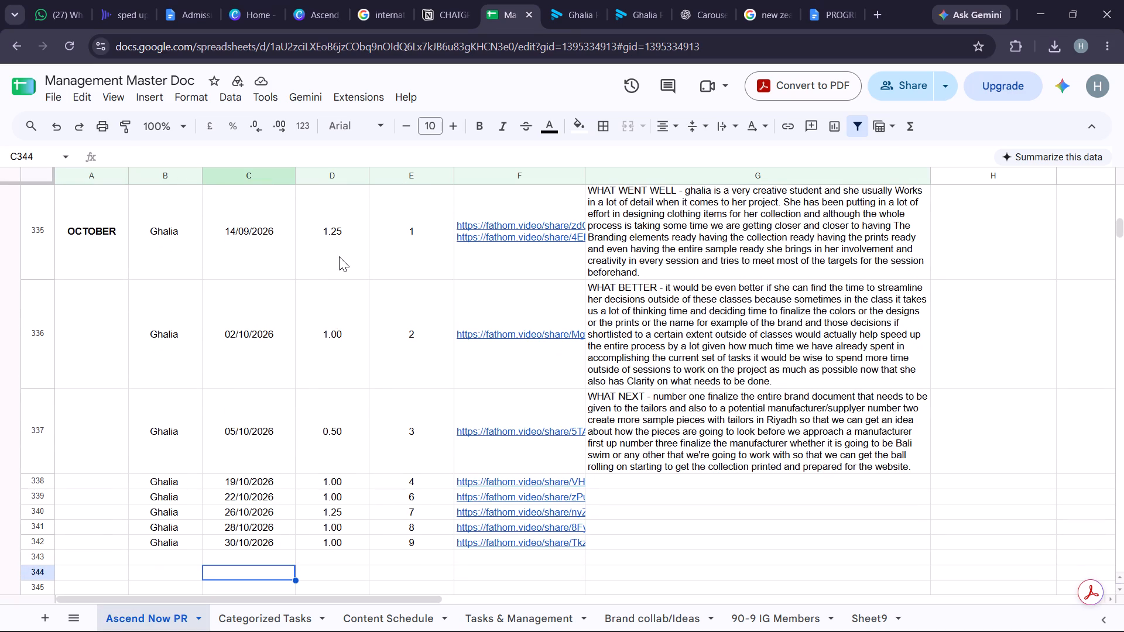
pyautogui.scroll(-1, 340, 253)
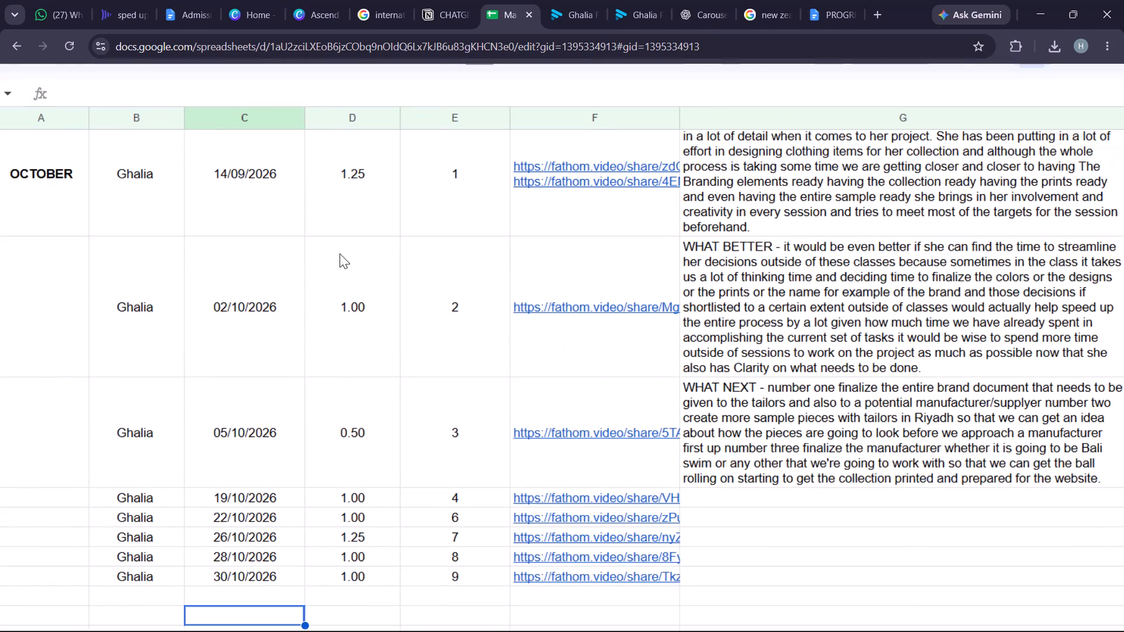
pyautogui.click(342, 307)
pyautogui.click(349, 496)
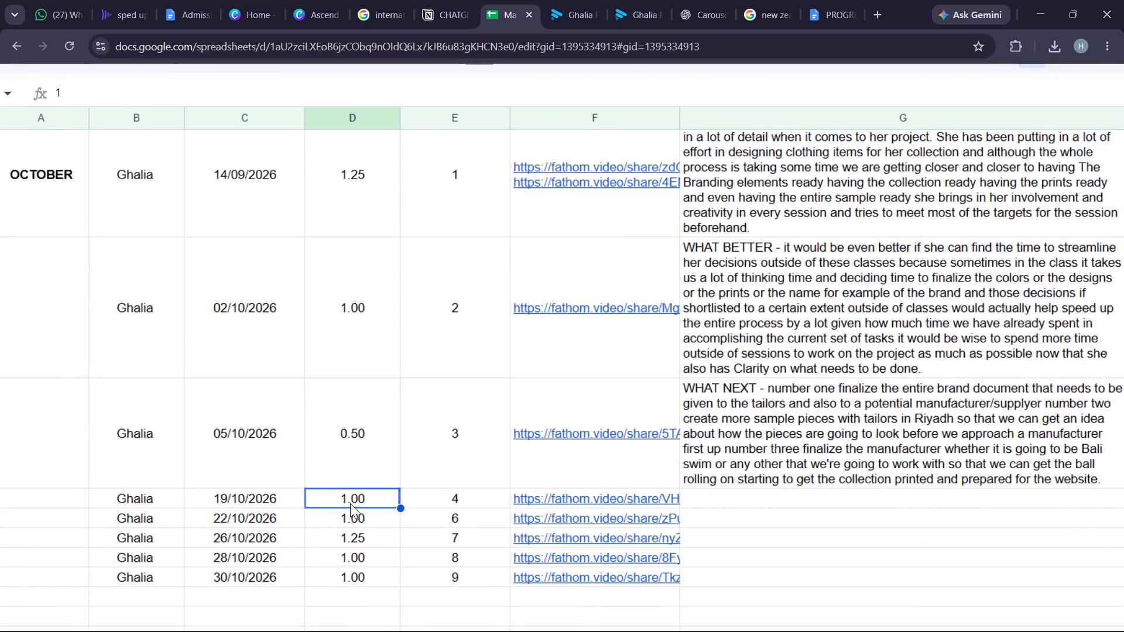
pyautogui.click(351, 507)
pyautogui.click(352, 521)
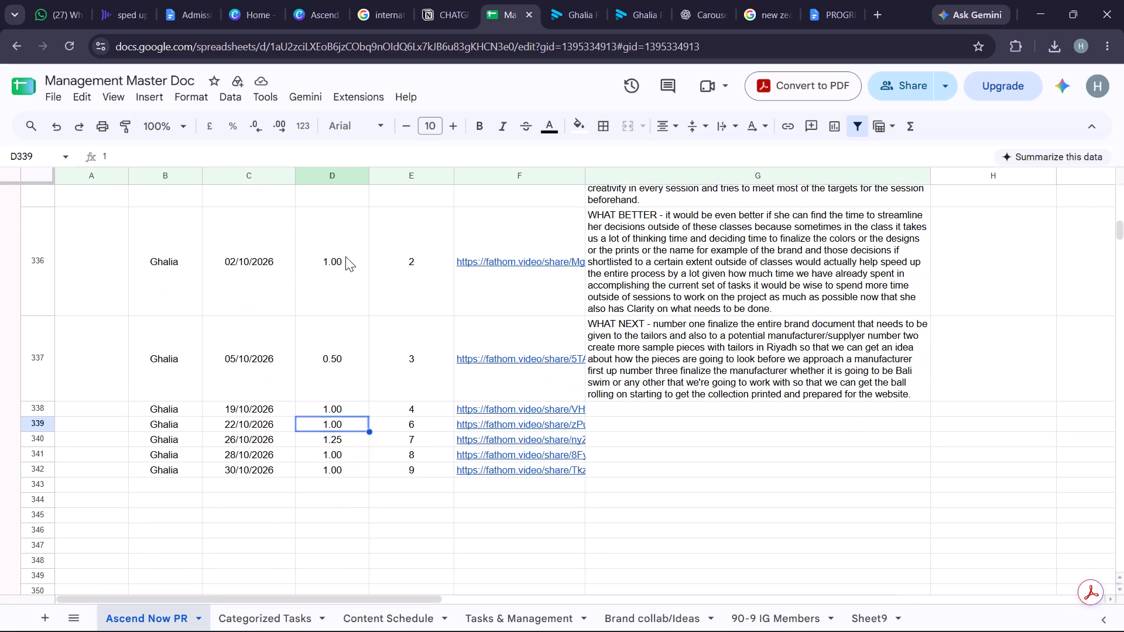
pyautogui.scroll(1, 345, 256)
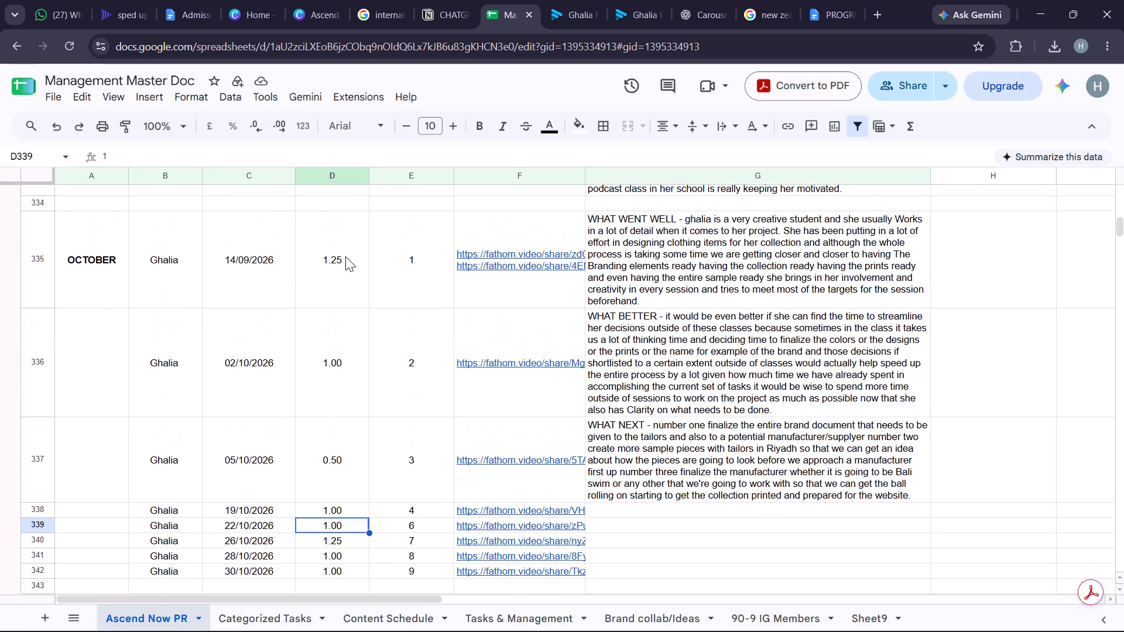
pyautogui.hscroll(1, 345, 256)
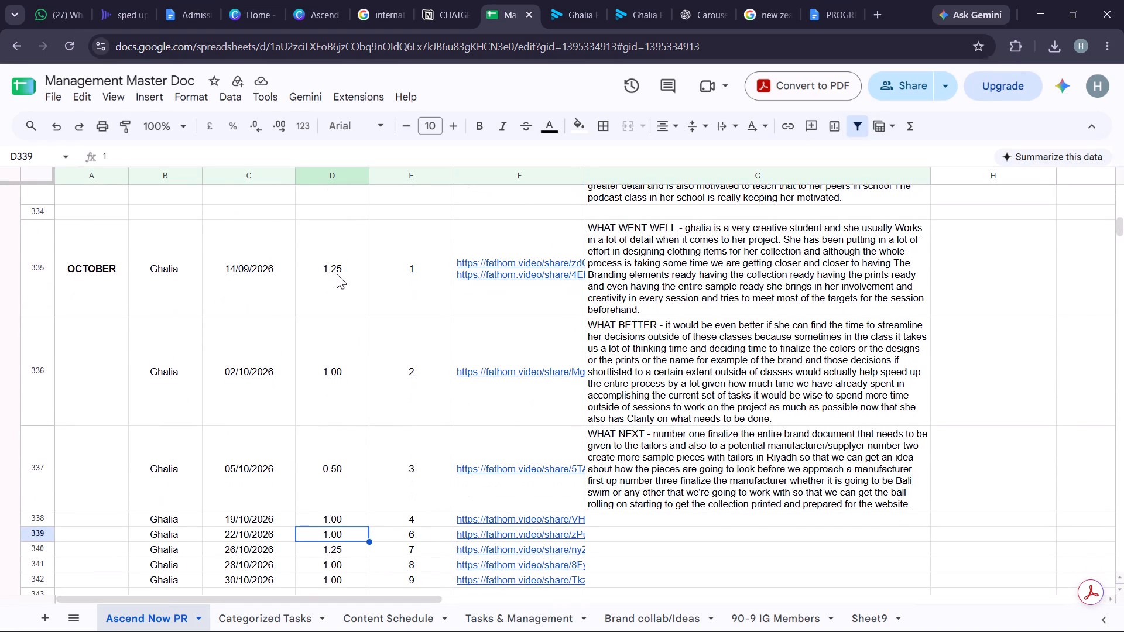
# Switch to the PROGRESS REPORTS document and set the hours in the GHALIA tab's OCTOBER heading to 8.00.
pyautogui.scroll(-1, 325, 363)
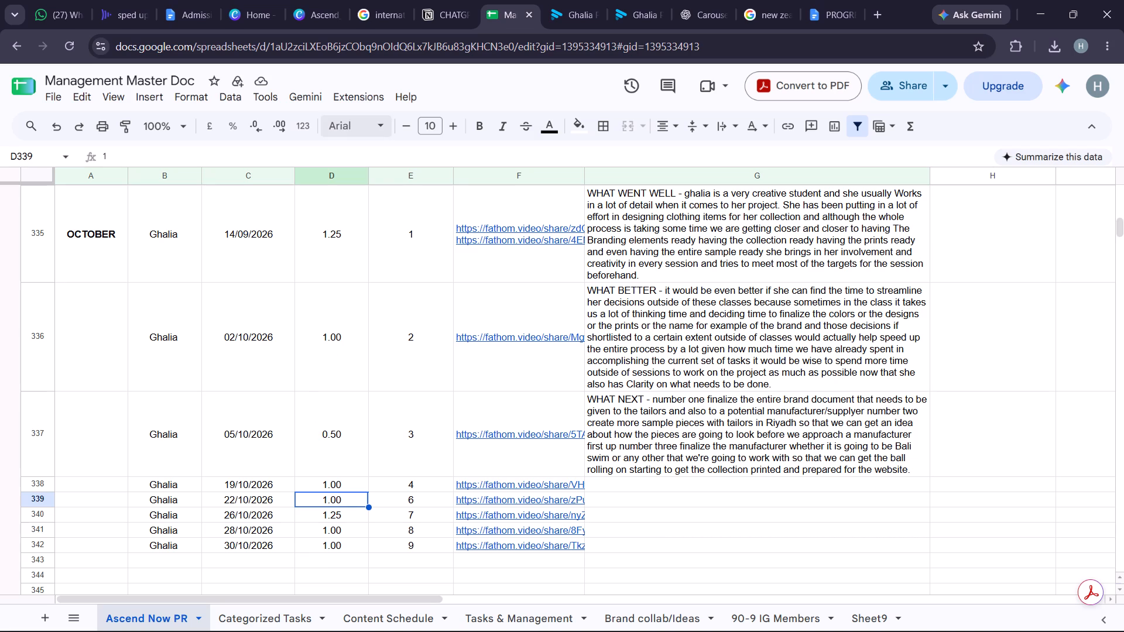
pyautogui.click(823, 6)
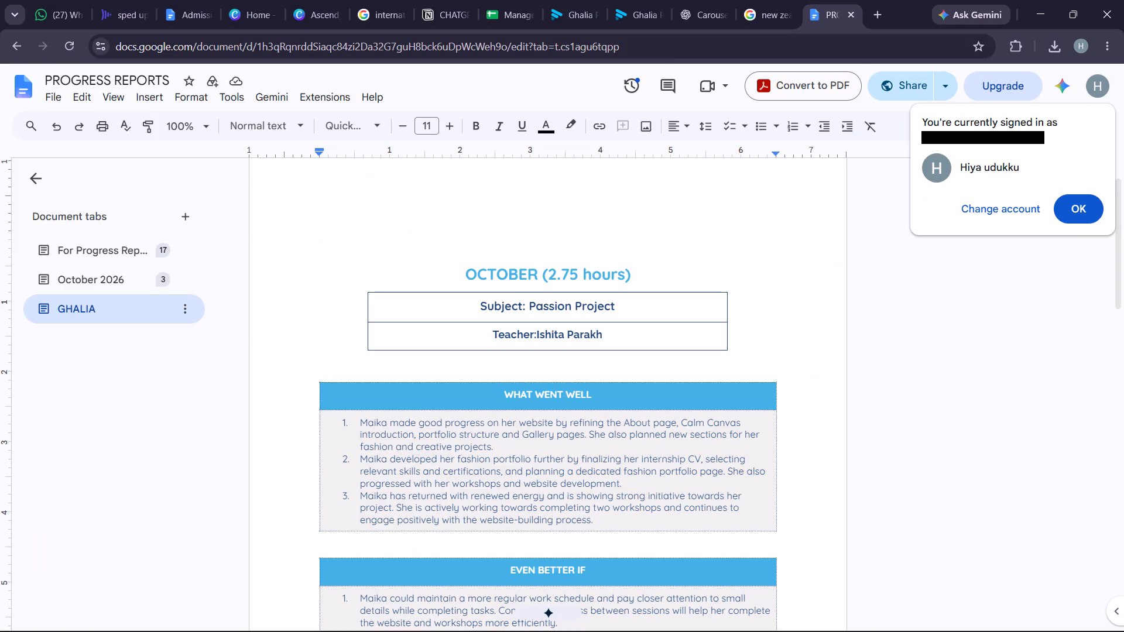
pyautogui.click(579, 273)
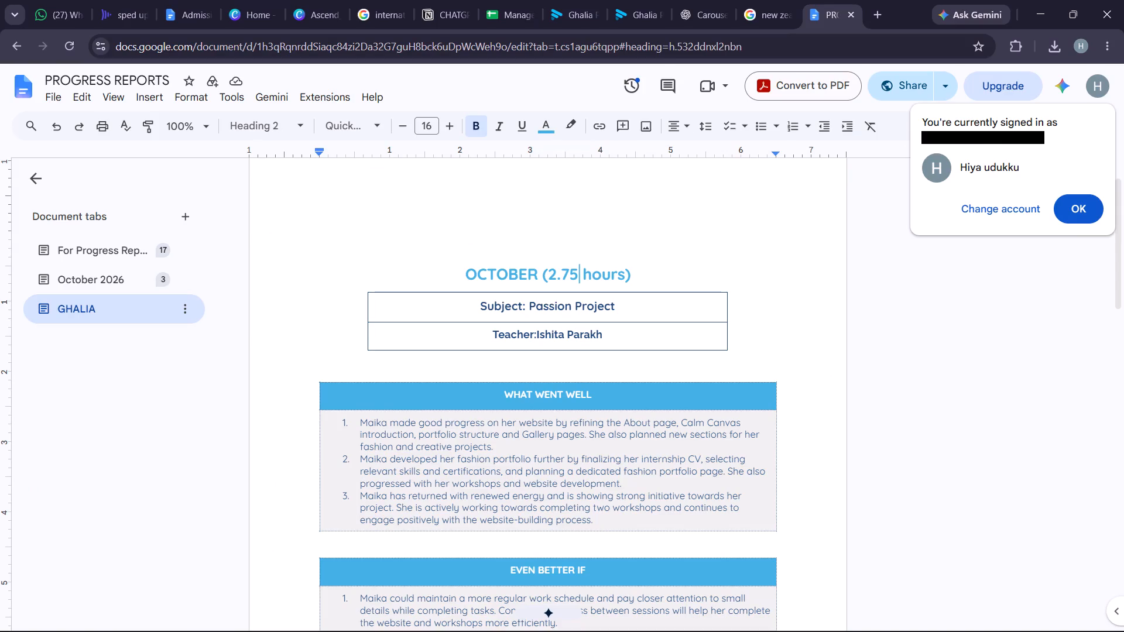
pyautogui.press('BackSpace')
pyautogui.press('BackSpace')
pyautogui.press('BackSpace')
pyautogui.press('BackSpace')
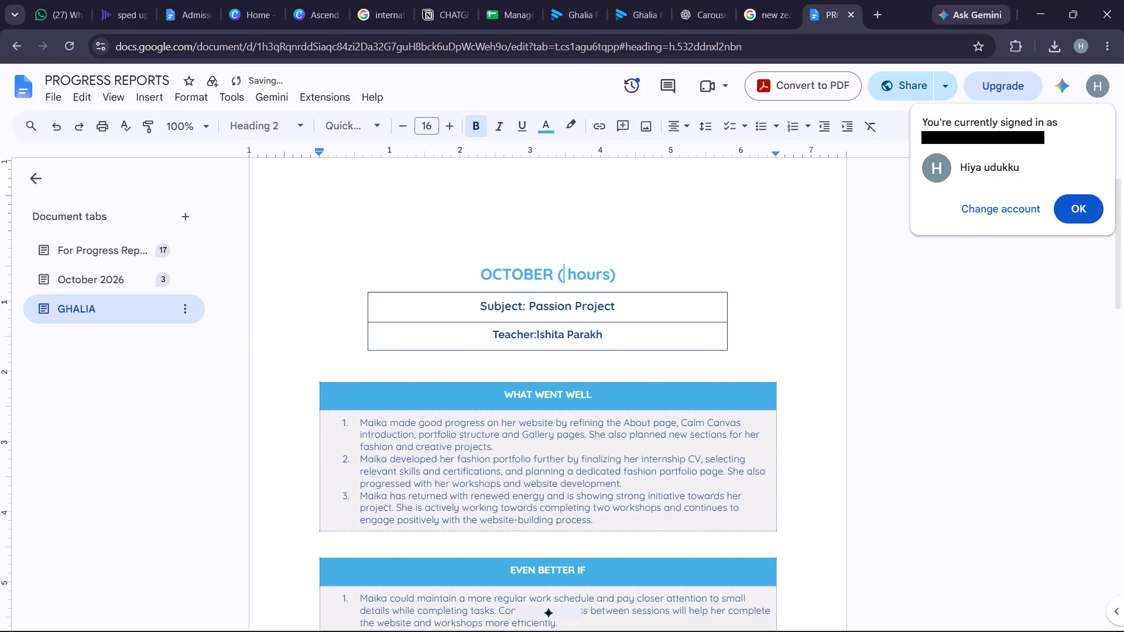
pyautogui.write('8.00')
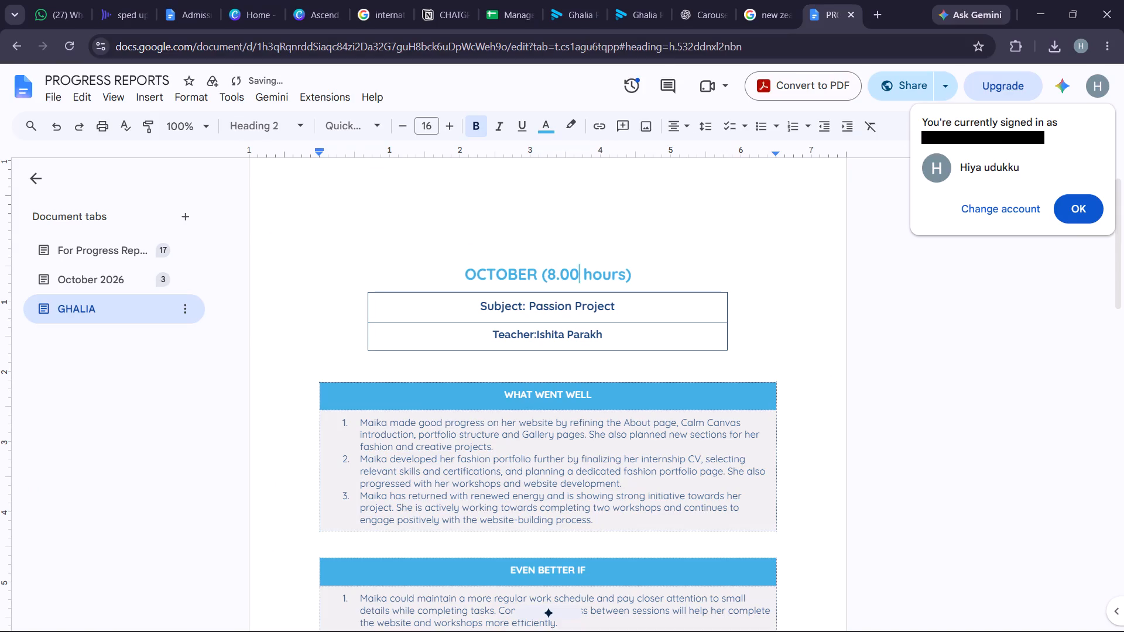
pyautogui.click(537, 267)
pyautogui.scroll(-2, 537, 267)
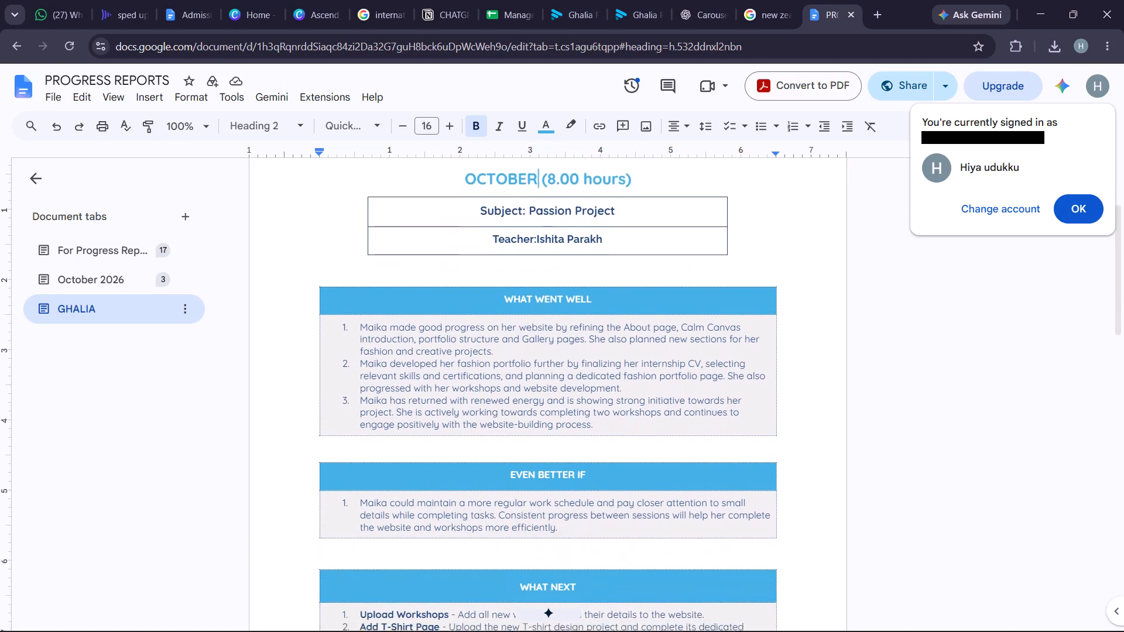
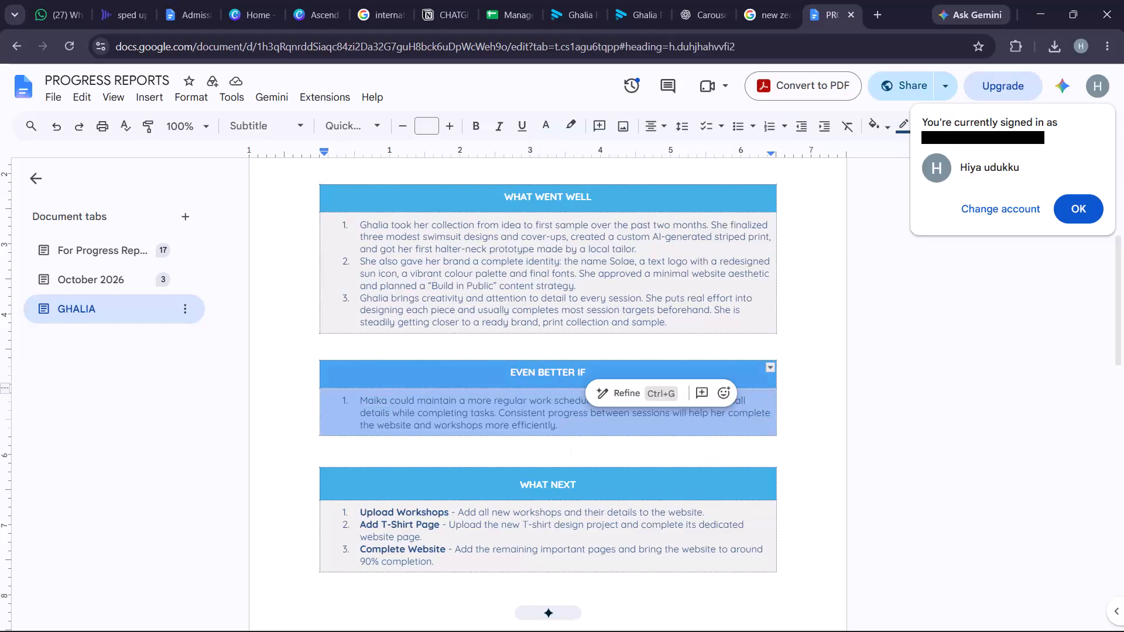
# Replace Maika's text under EVEN BETTER IF in the GHALIA tab with Ghalia's copied two-point feedback on shortlisting options and extra independent work.
pyautogui.hotkey('shift', 'Down')
pyautogui.hotkey('ctrl', 'v')
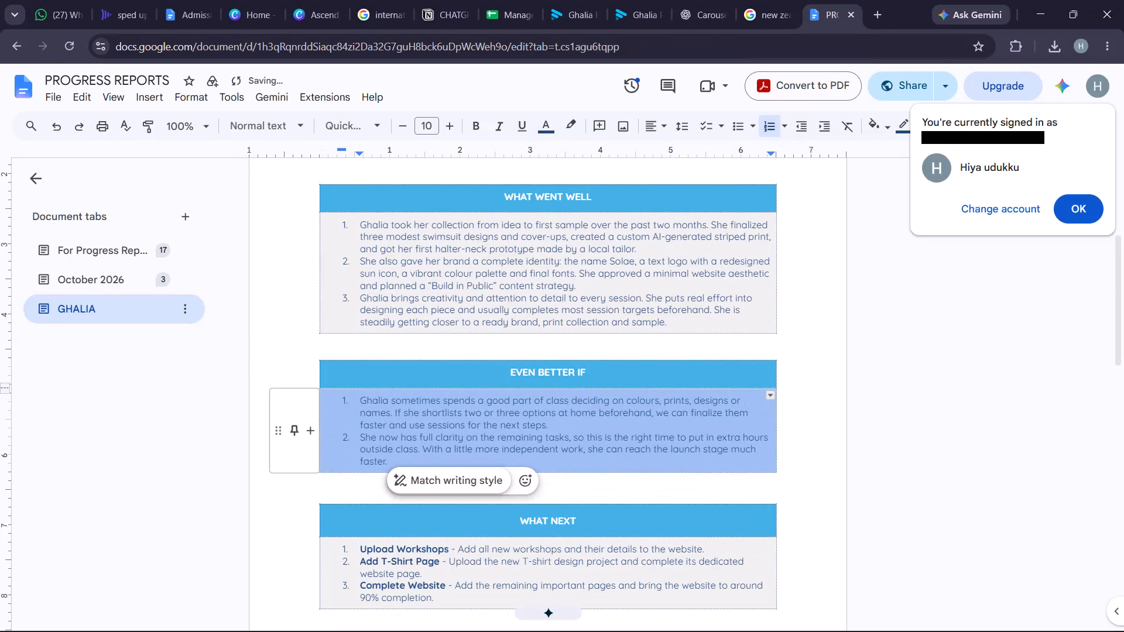
pyautogui.click(425, 457)
pyautogui.scroll(-1, 425, 457)
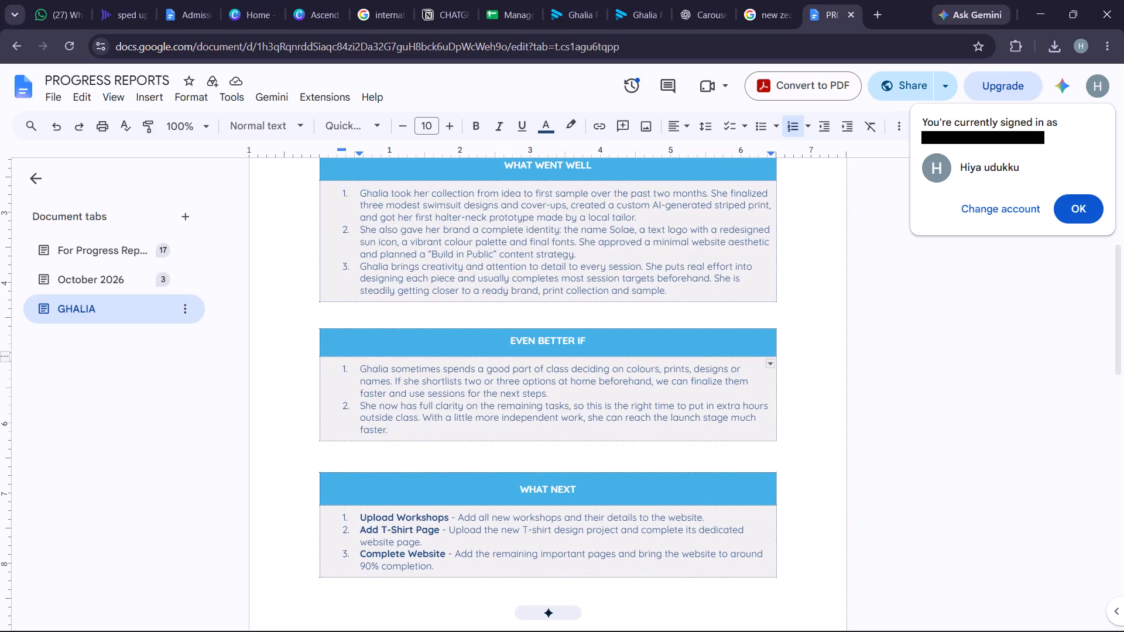
pyautogui.scroll(-1, 425, 443)
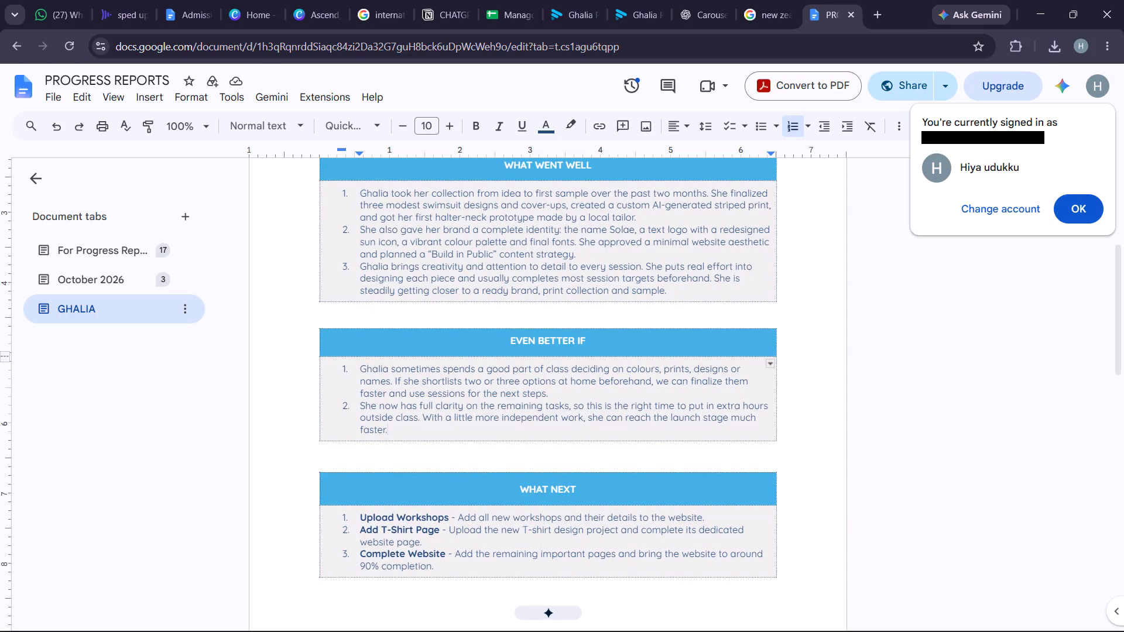
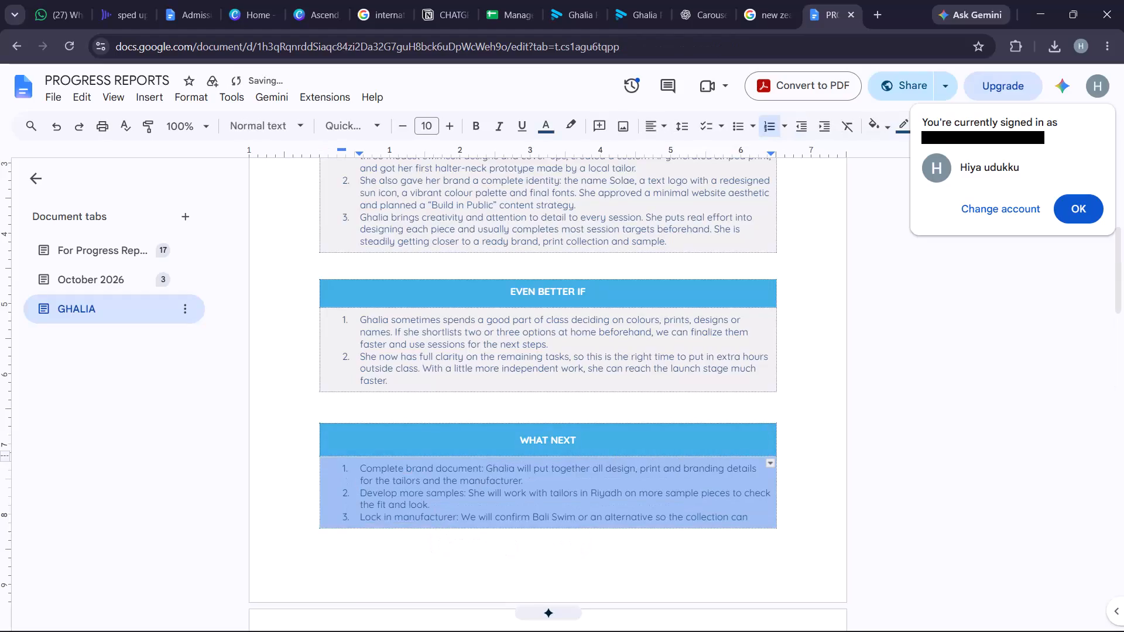
# Bold the lead phrases "Complete brand document:", "Develop more samples:" and "Lock in manufacturer:" in Ghalia's WHAT NEXT list.
pyautogui.click(504, 531)
pyautogui.moveTo(462, 496); pyautogui.dragTo(379, 480)
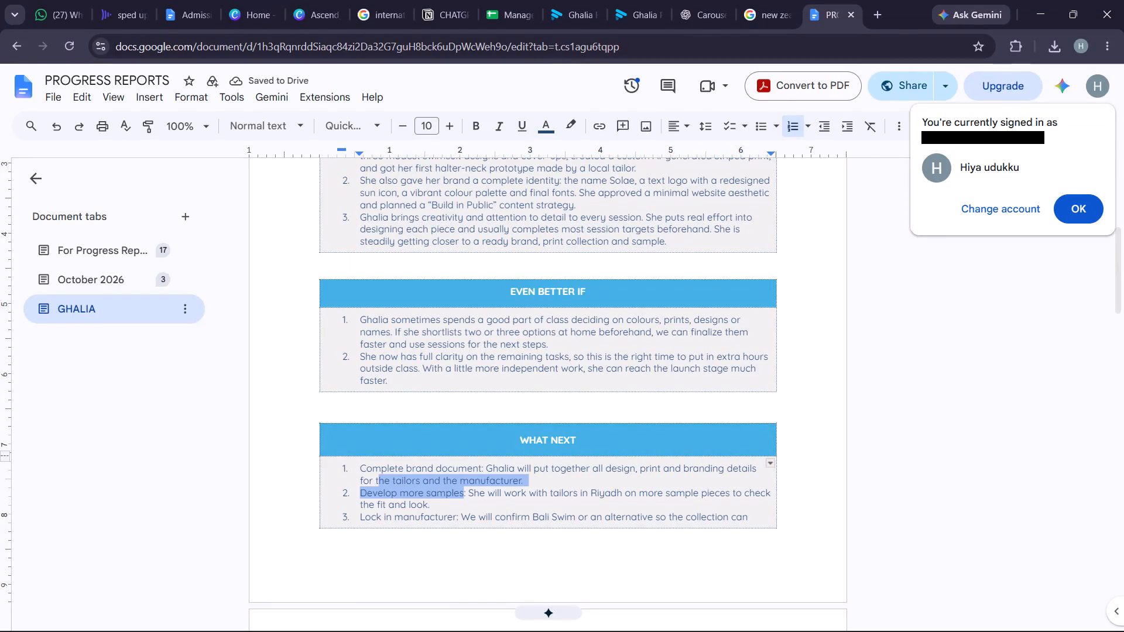
pyautogui.moveTo(379, 480); pyautogui.dragTo(366, 489)
pyautogui.moveTo(484, 468); pyautogui.dragTo(361, 464)
pyautogui.click(482, 128)
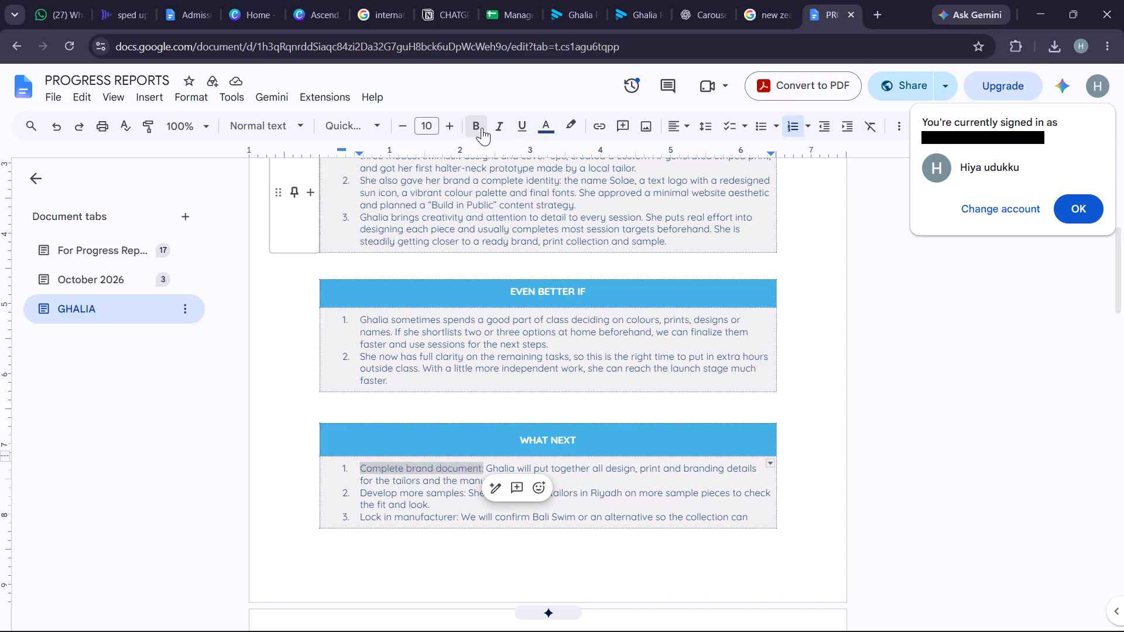
pyautogui.click(454, 496)
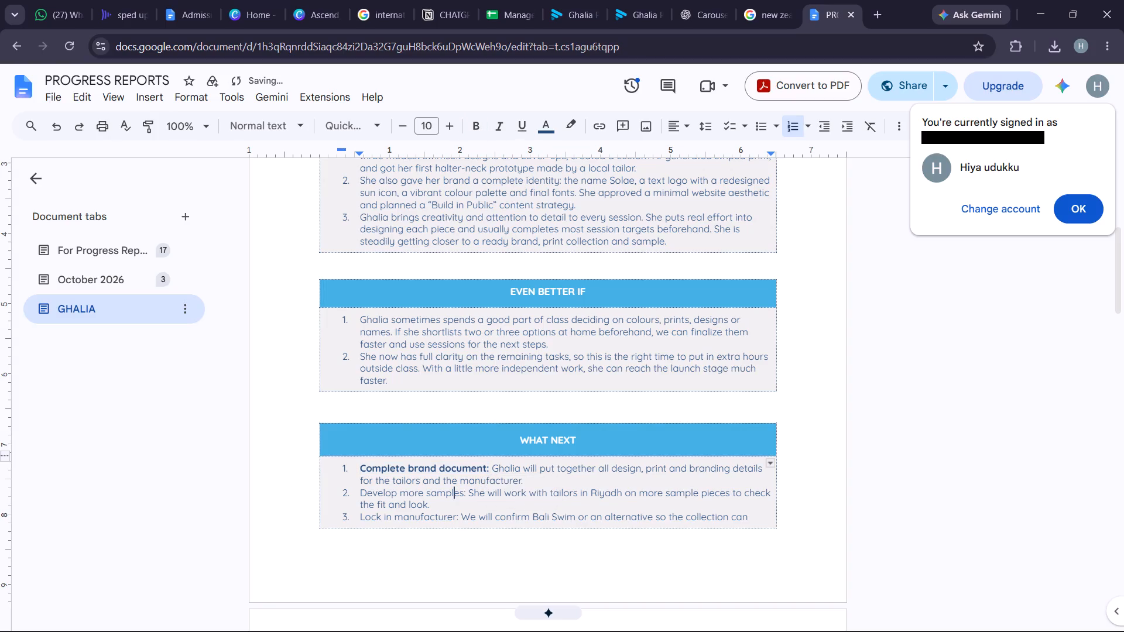
pyautogui.moveTo(466, 494); pyautogui.dragTo(364, 489)
pyautogui.click(478, 130)
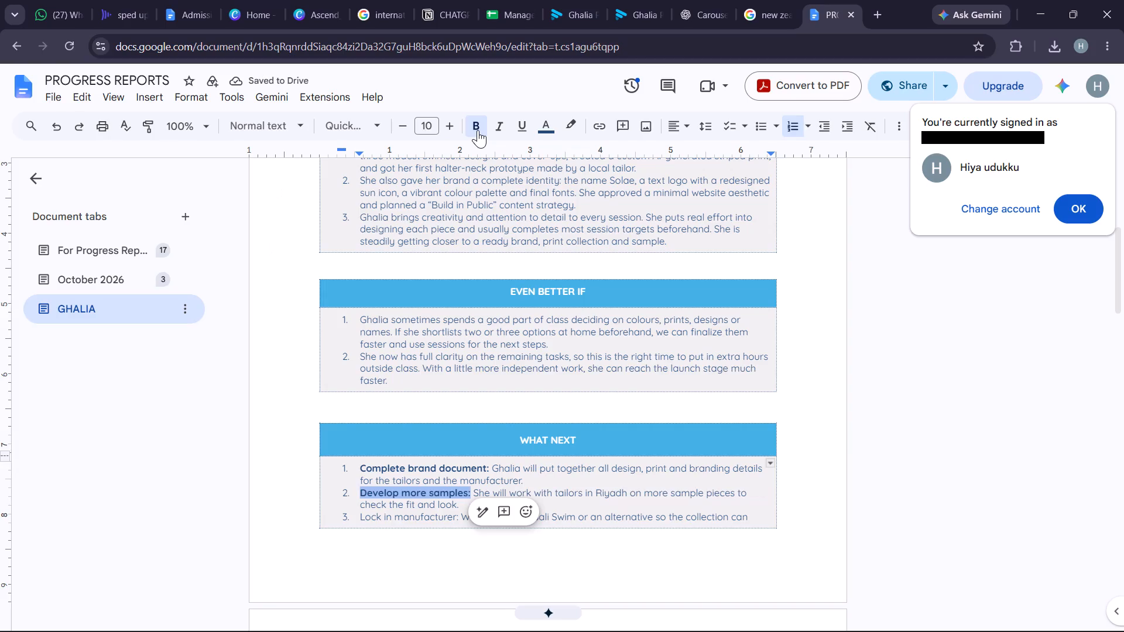
pyautogui.click(390, 520)
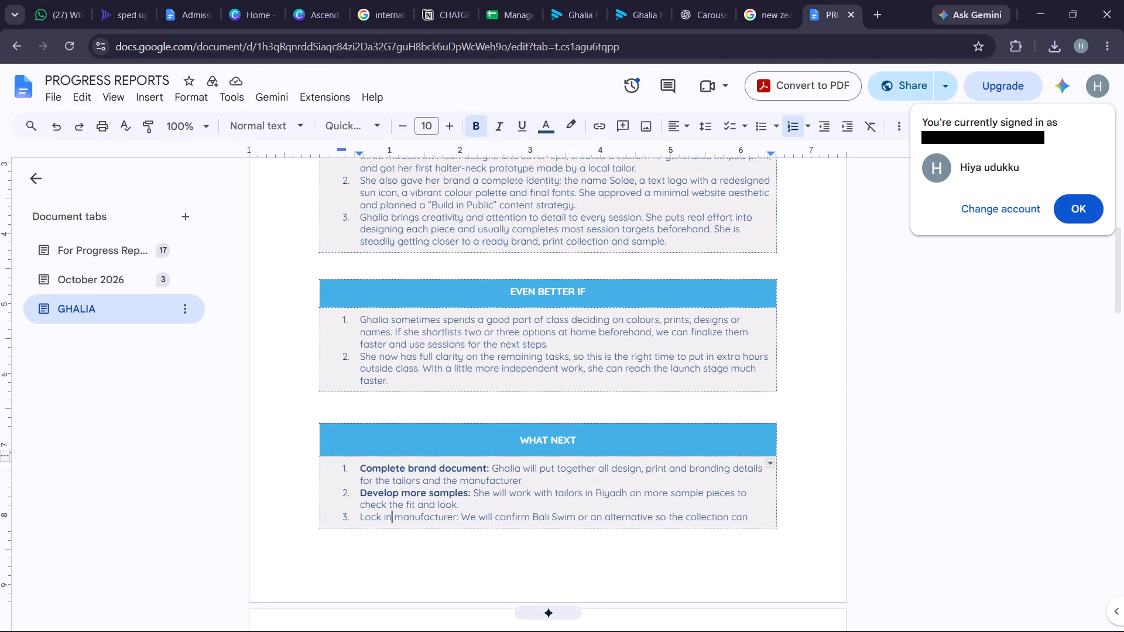
pyautogui.moveTo(458, 518); pyautogui.dragTo(359, 528)
pyautogui.click(471, 133)
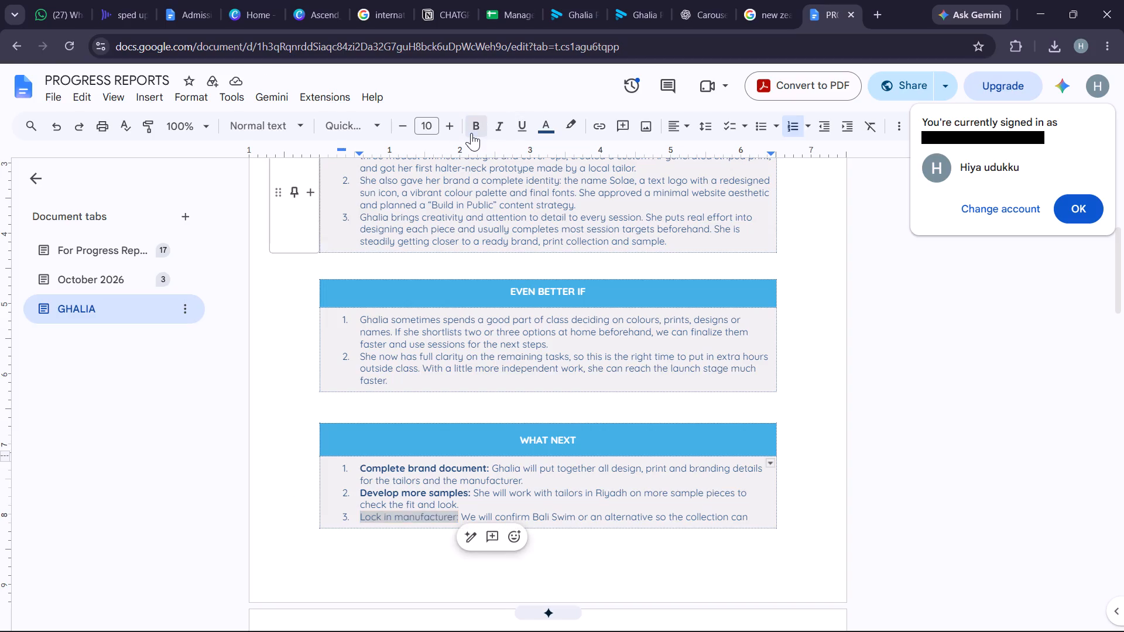
pyautogui.click(424, 504)
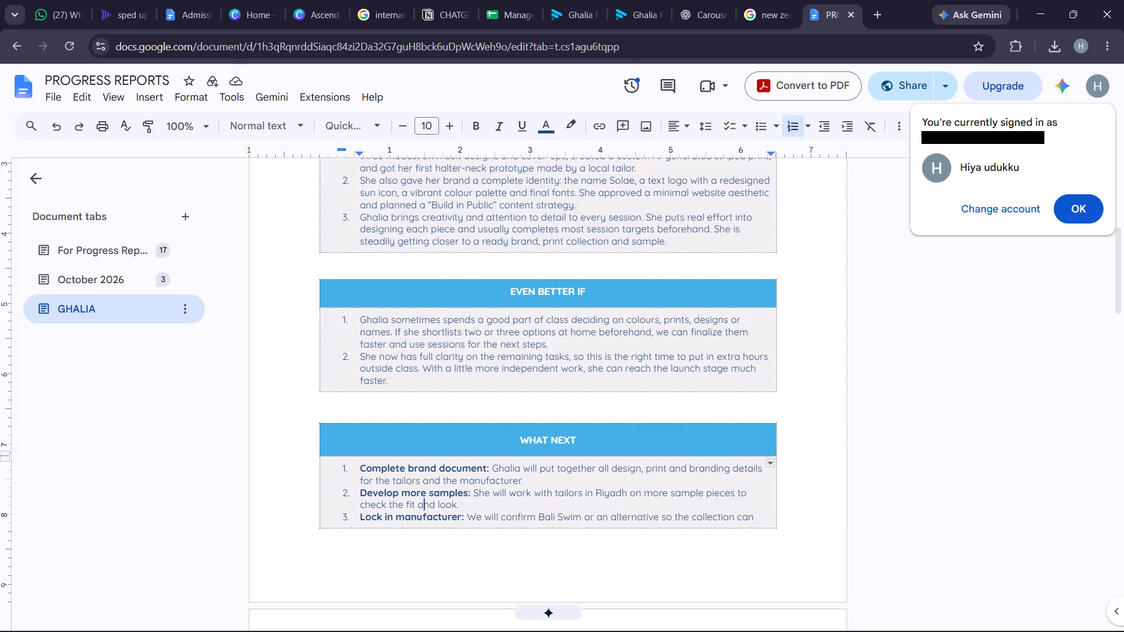
pyautogui.scroll(-1, 424, 504)
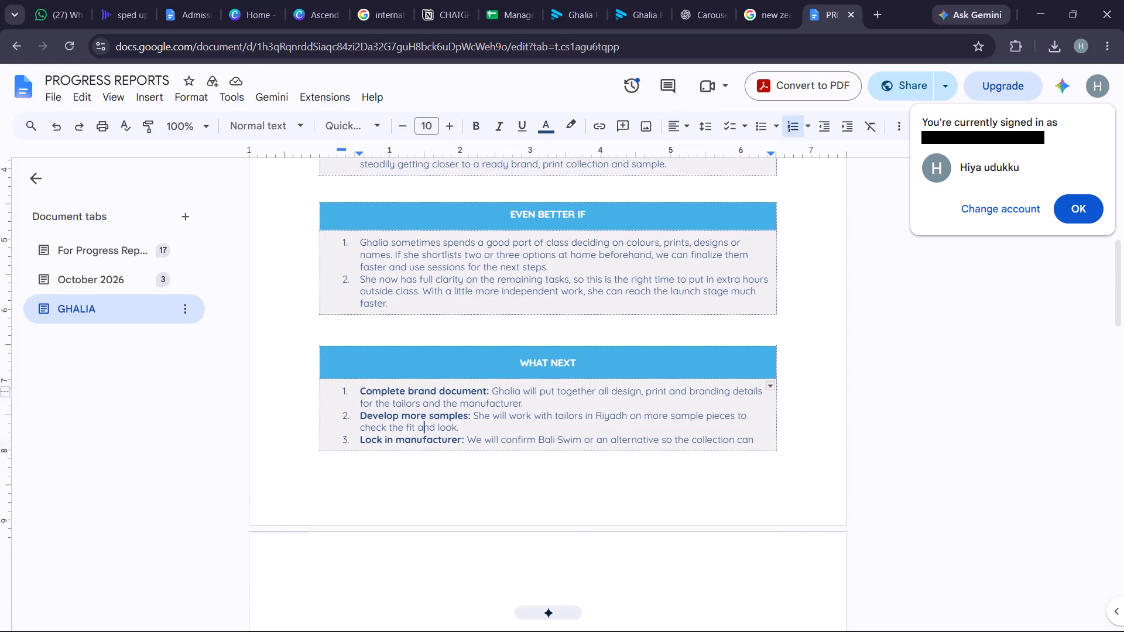
pyautogui.scroll(-2, 424, 504)
pyautogui.hscroll(1, 424, 504)
pyautogui.scroll(1, 424, 504)
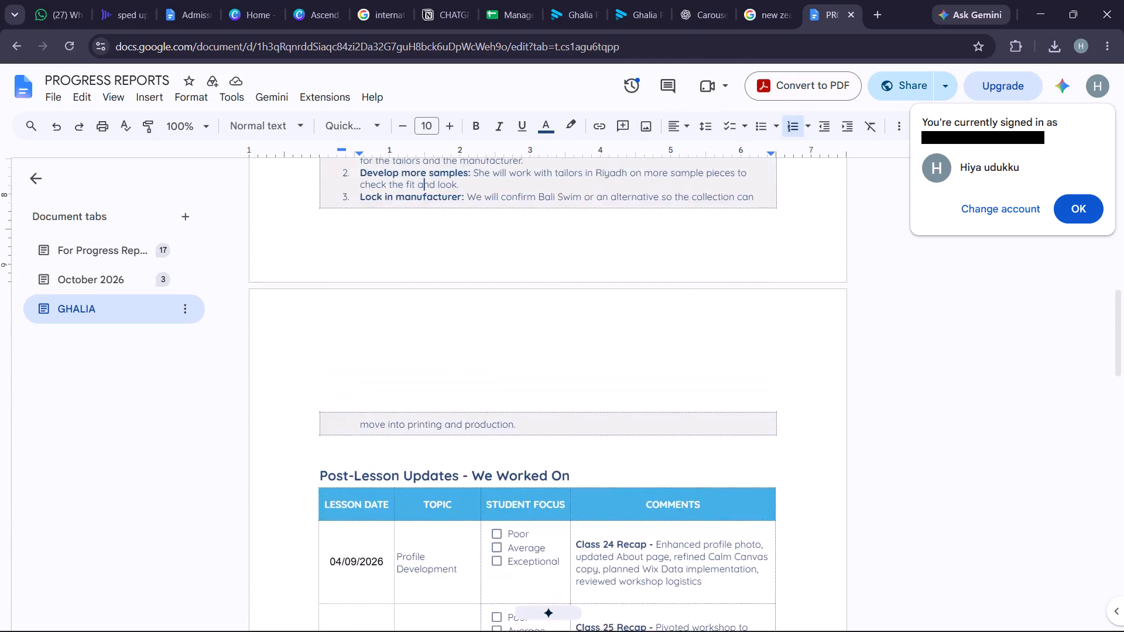
pyautogui.scroll(3, 474, 407)
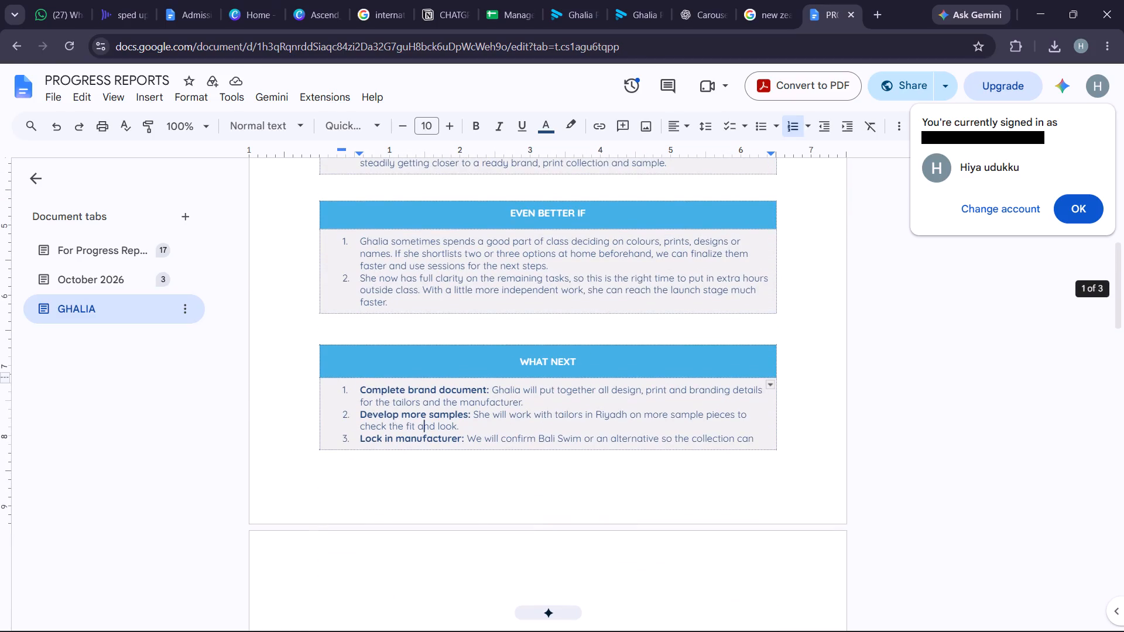
pyautogui.scroll(1, 400, 302)
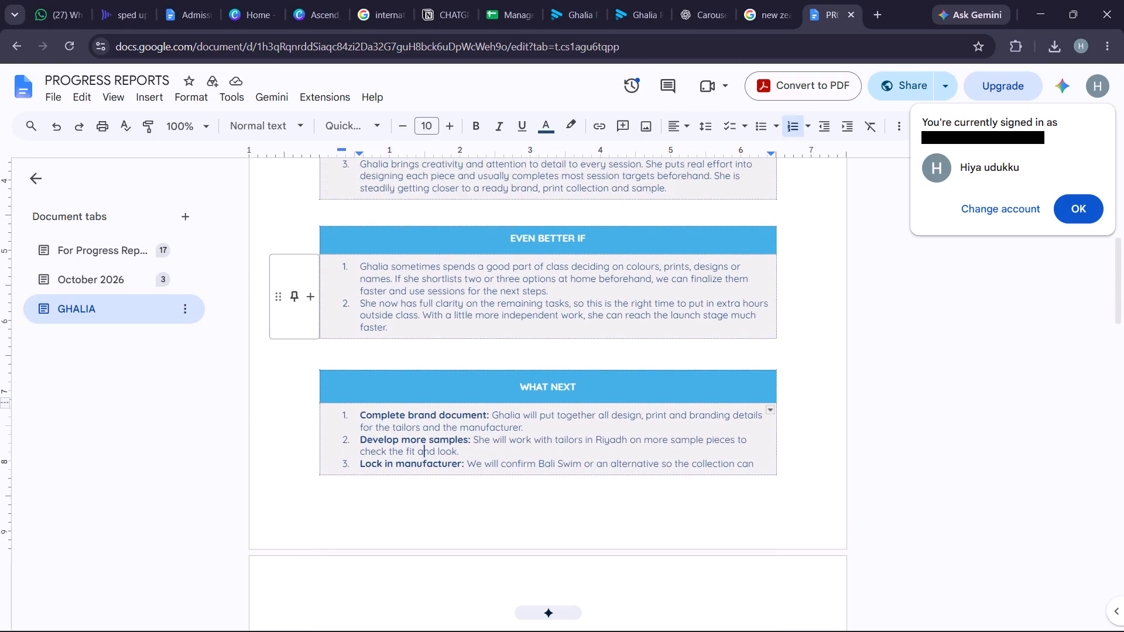
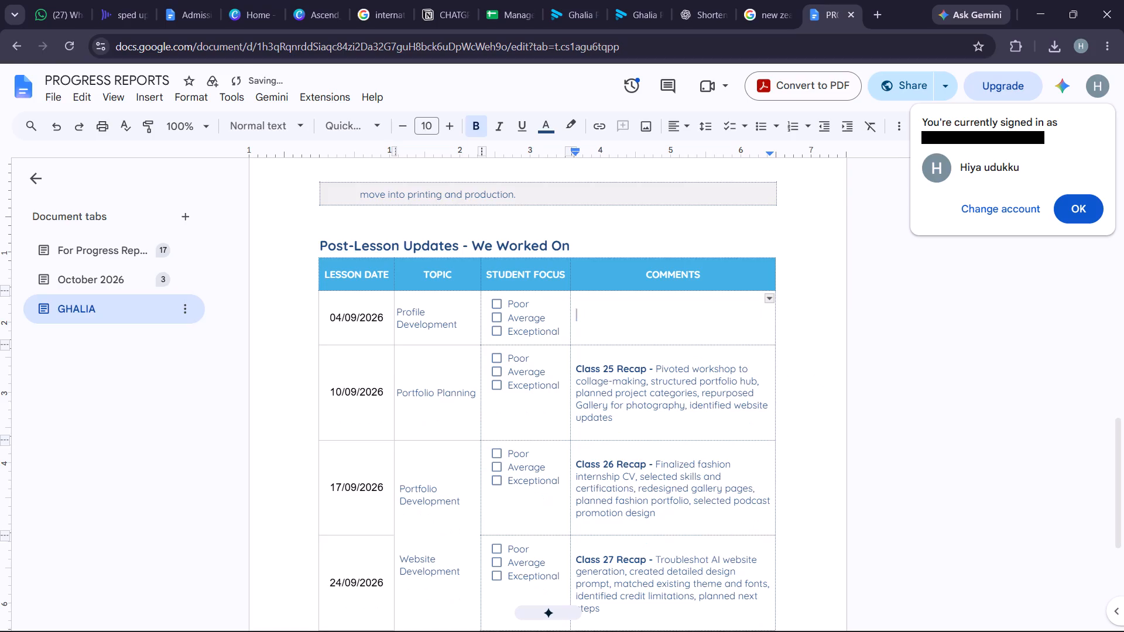
# Paste the copied Class 1 to Class 9 recaps into the empty COMMENTS cell of the 04/09/2026 Profile Development row.
pyautogui.hotkey('ctrl', 'v')
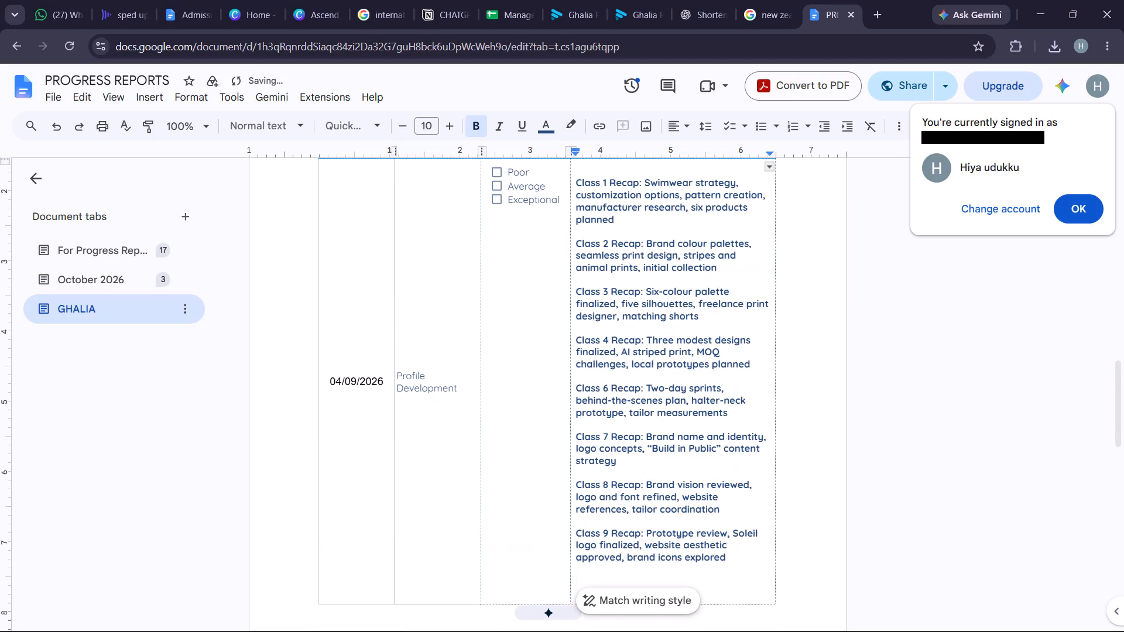
# Select the Class 2 through Class 9 recaps below the Class 1 recap in the 04/09/2026 COMMENTS cell.
pyautogui.moveTo(574, 235); pyautogui.dragTo(632, 424)
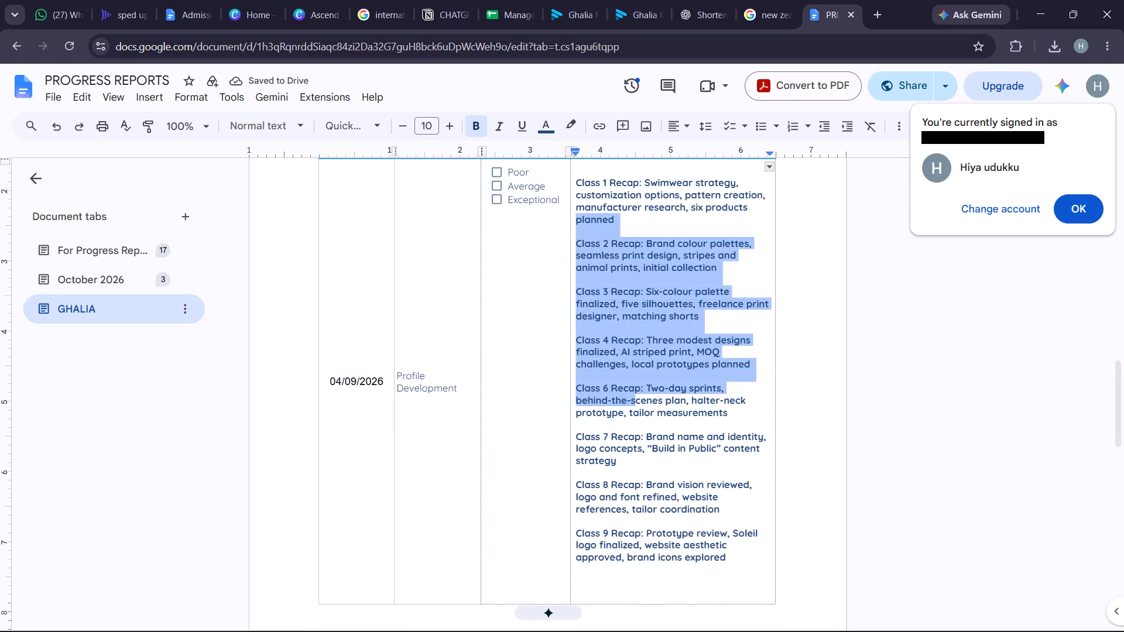
pyautogui.moveTo(735, 557); pyautogui.dragTo(558, 252)
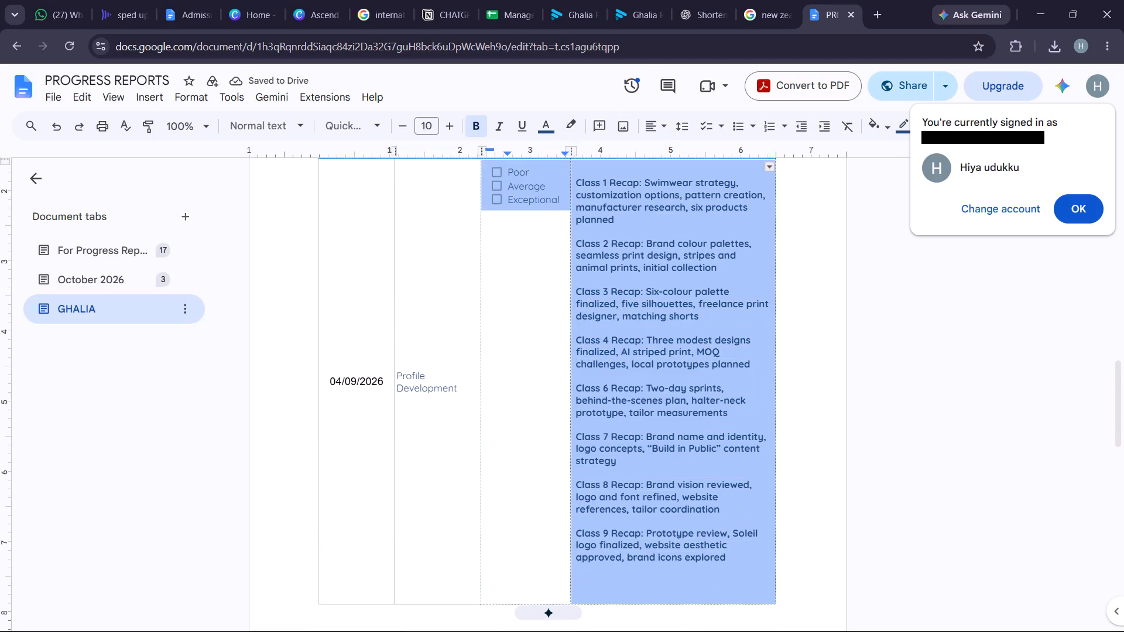
# Move the Class 2 through Class 9 recaps from the 04/09/2026 COMMENTS cell into the 10/09/2026 Portfolio Planning row, replacing its existing comment.
pyautogui.moveTo(558, 252); pyautogui.dragTo(577, 246)
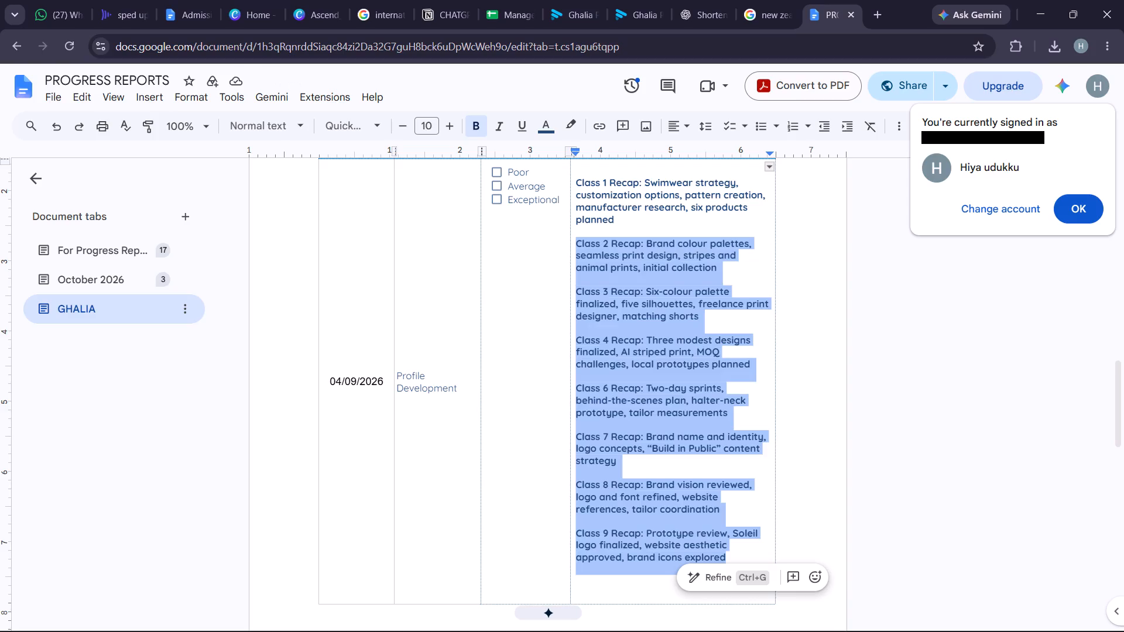
pyautogui.hotkey('ctrl', 'x')
pyautogui.moveTo(617, 360); pyautogui.dragTo(575, 318)
pyautogui.hotkey('ctrl', 'v')
# Remove the Class 3 through Class 9 recaps and the spare blank line from the 10/09/2026 COMMENTS cell, keeping only the Class 2 recap.
pyautogui.scroll(1, 604, 345)
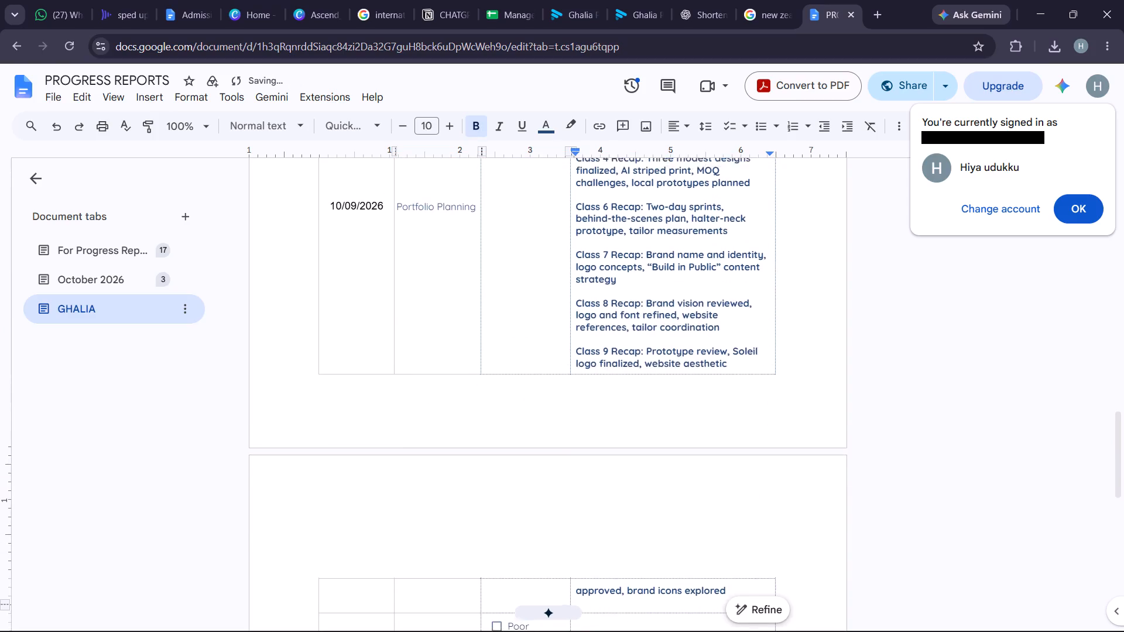
pyautogui.scroll(1, 604, 345)
pyautogui.scroll(1, 600, 297)
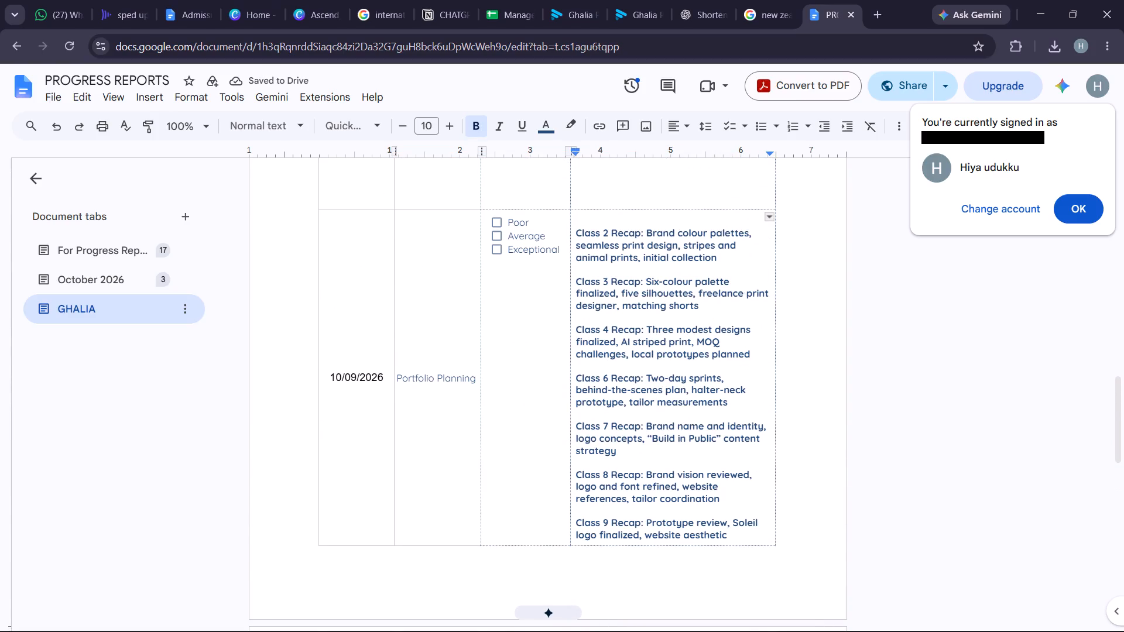
pyautogui.moveTo(578, 289); pyautogui.dragTo(636, 618)
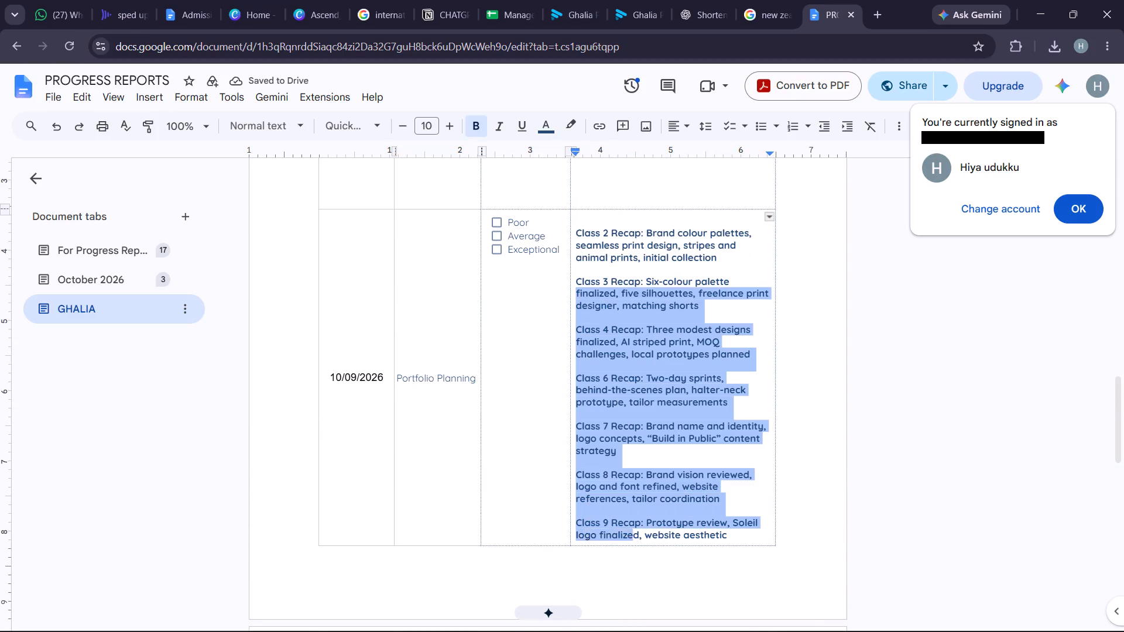
pyautogui.moveTo(636, 618); pyautogui.dragTo(729, 606)
pyautogui.hotkey('shift', 'Down')
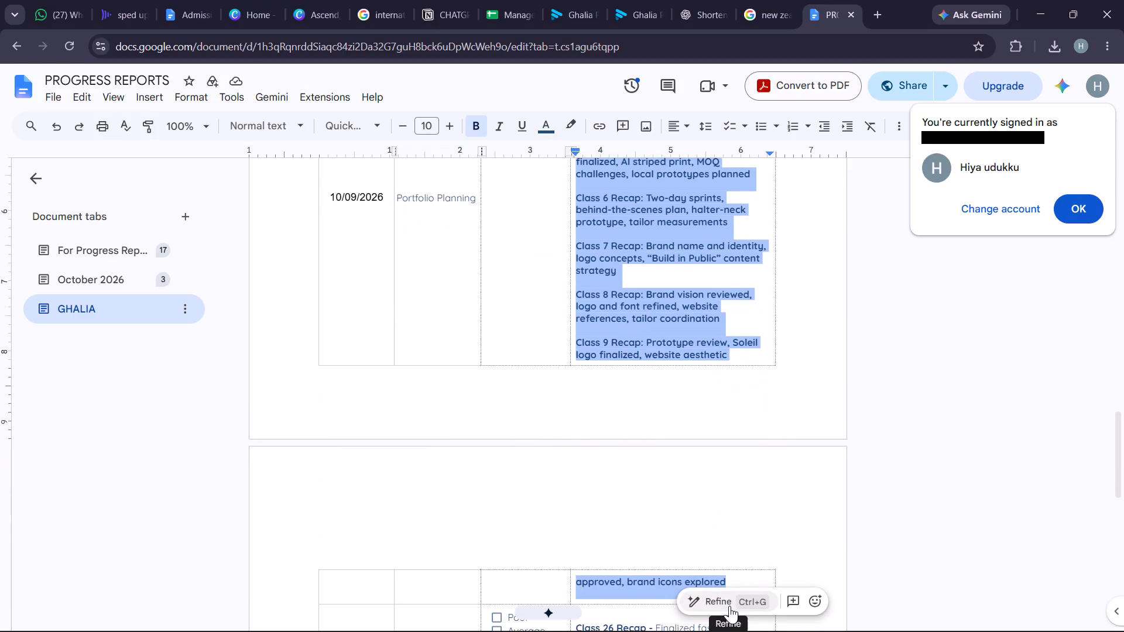
pyautogui.hotkey('ctrl', 'x')
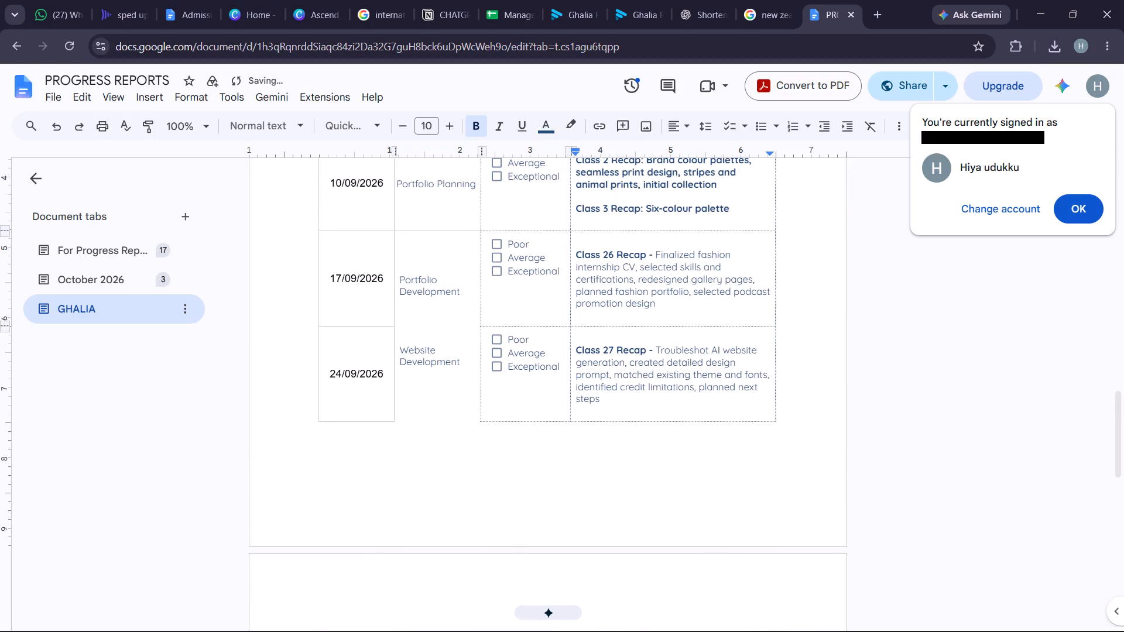
pyautogui.scroll(1, 666, 261)
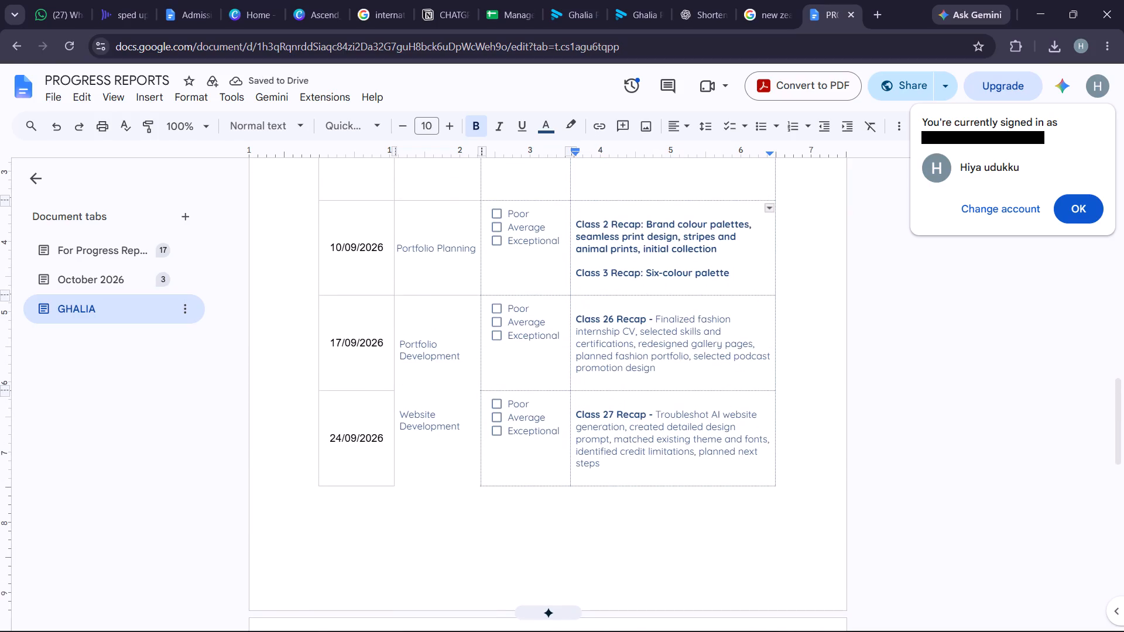
pyautogui.moveTo(741, 274); pyautogui.dragTo(579, 272)
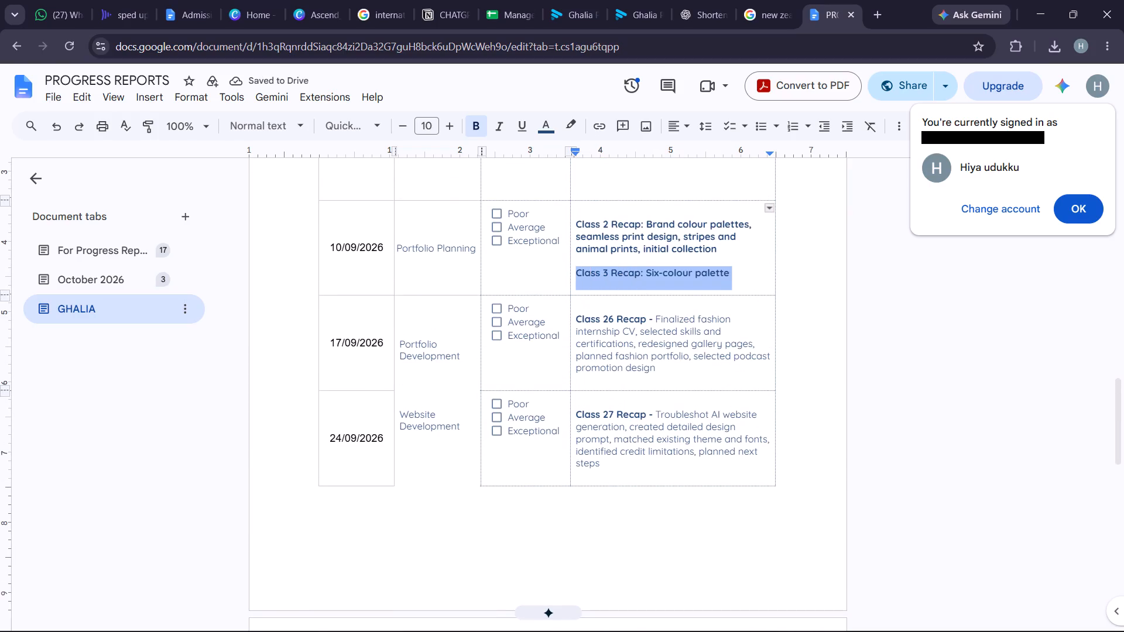
pyautogui.press('BackSpace')
pyautogui.press('BackSpace')
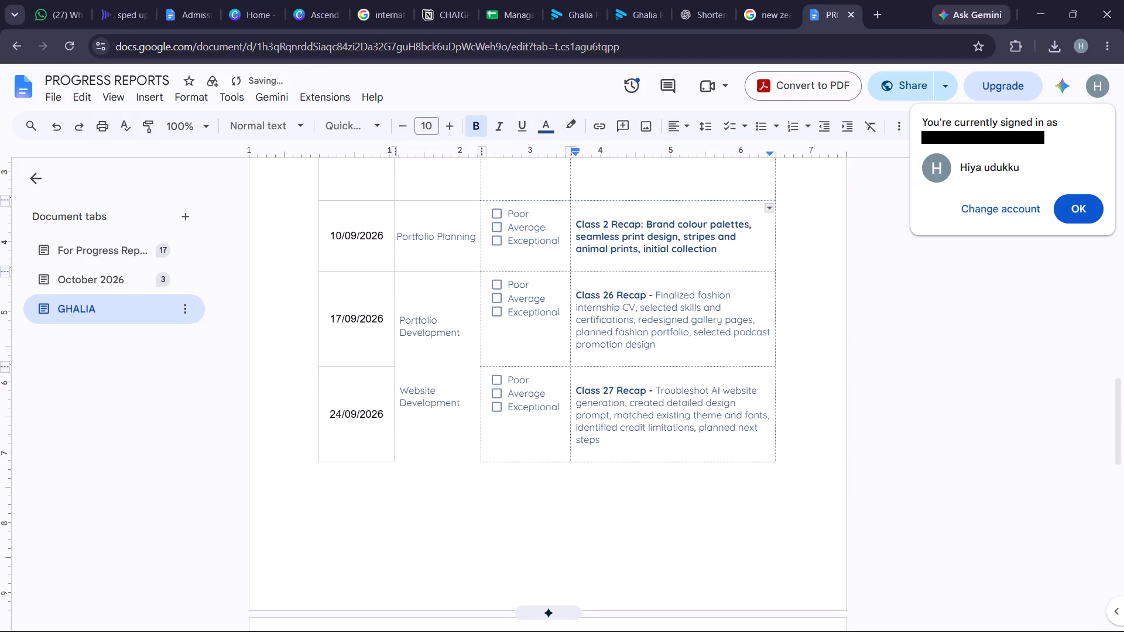
# Delete the empty lines below the Class 1 recap in the 04/09/2026 COMMENTS cell.
pyautogui.scroll(1, 559, 231)
pyautogui.click(601, 265)
pyautogui.press('BackSpace')
pyautogui.press('BackSpace')
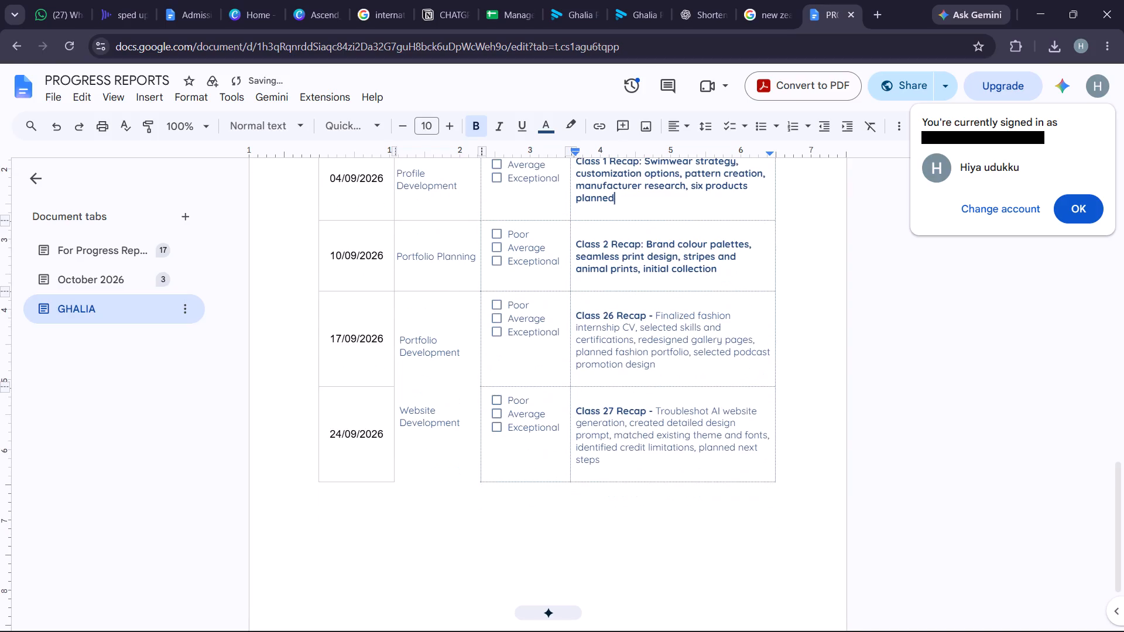
# Remove the bold from the text after "Class 1 Recap:" in the 04/09/2026 COMMENTS cell, keeping the label bold.
pyautogui.scroll(1, 613, 257)
pyautogui.moveTo(643, 212); pyautogui.dragTo(655, 278)
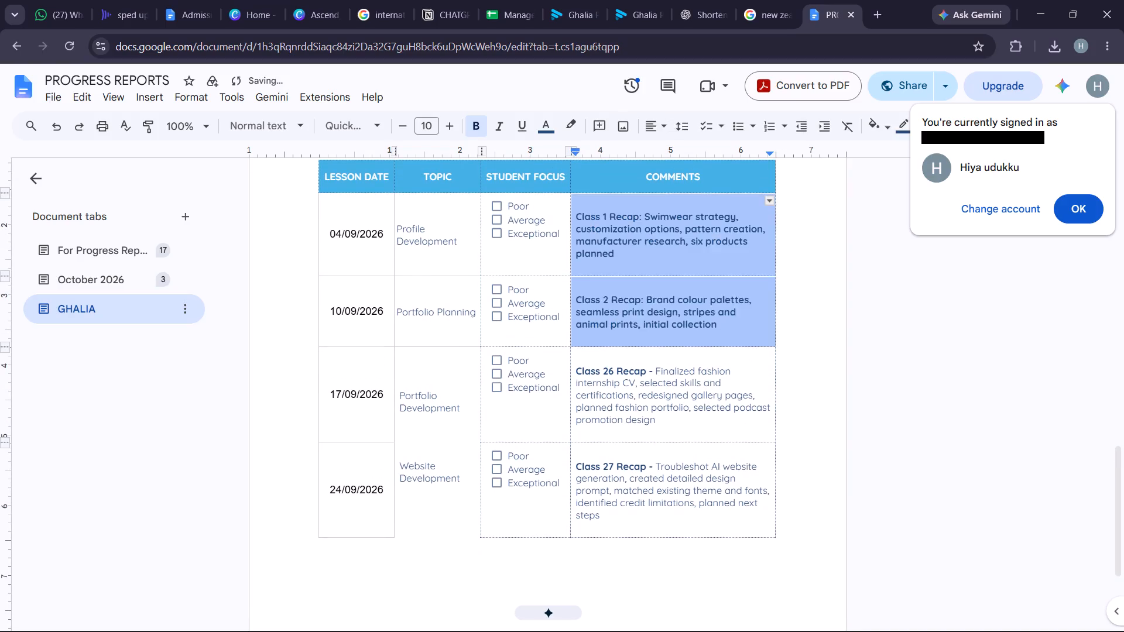
pyautogui.moveTo(655, 278); pyautogui.dragTo(653, 262)
pyautogui.click(477, 129)
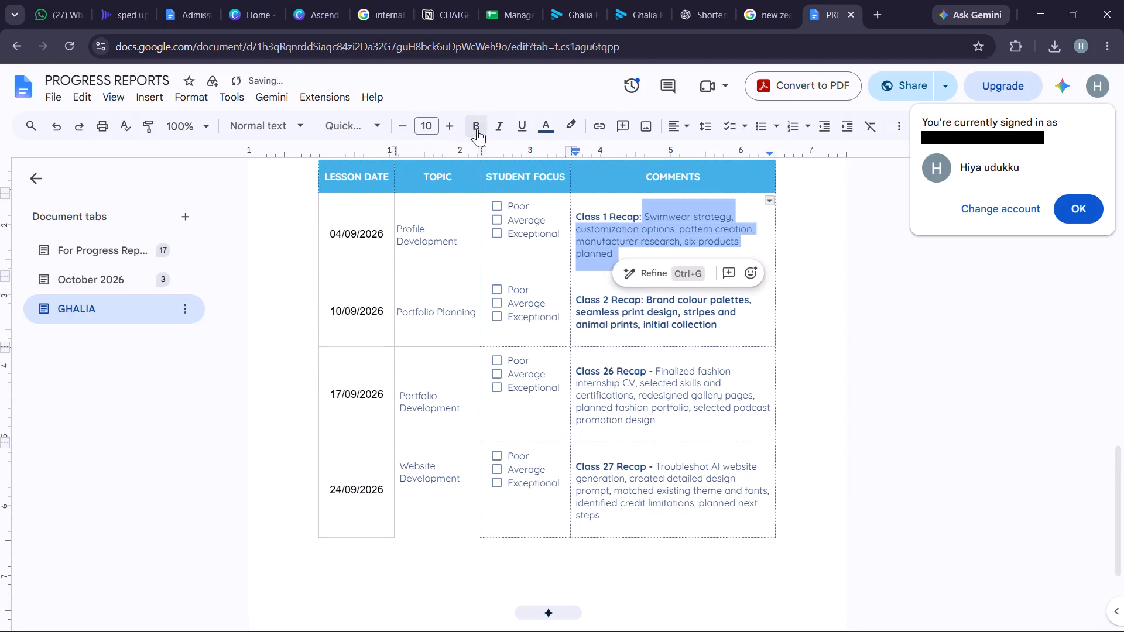
# Select the text after "Class 2 Recap:" in the 10/09/2026 COMMENTS cell.
pyautogui.moveTo(645, 300); pyautogui.dragTo(721, 327)
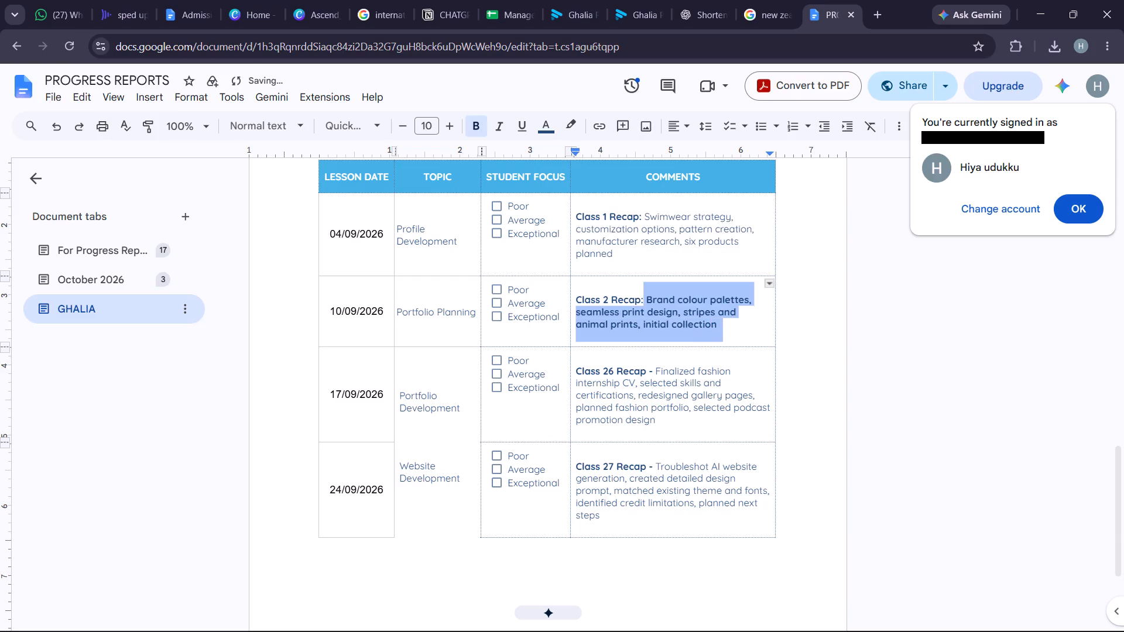
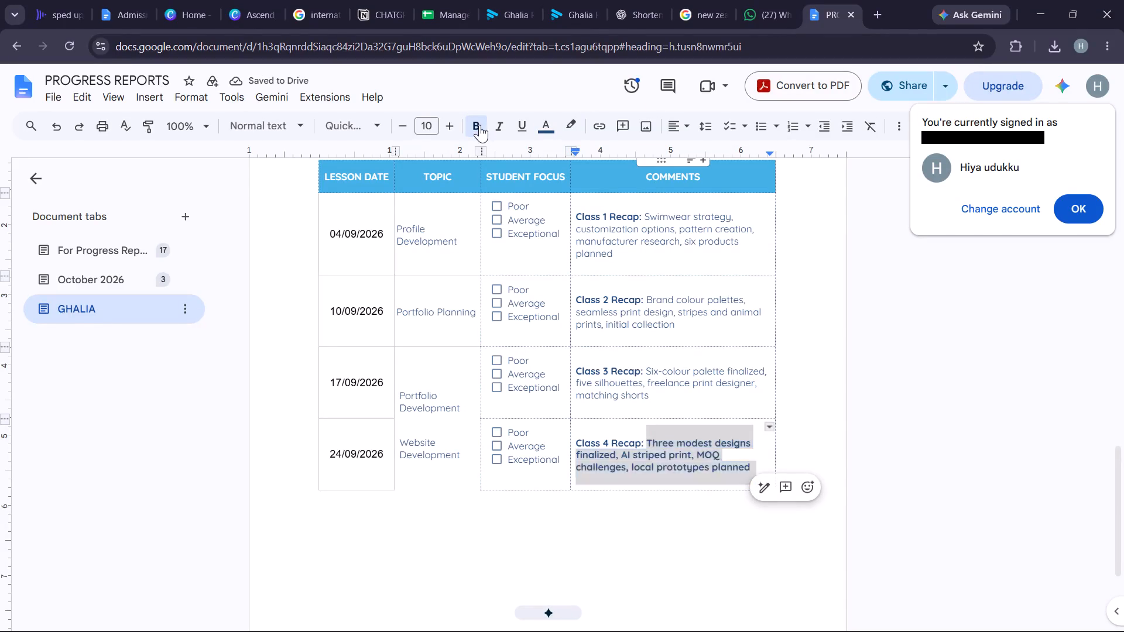
# Add two empty rows below the 24/09/2026 row of Ghalia's lesson table.
pyautogui.click(640, 499)
pyautogui.scroll(-3, 640, 499)
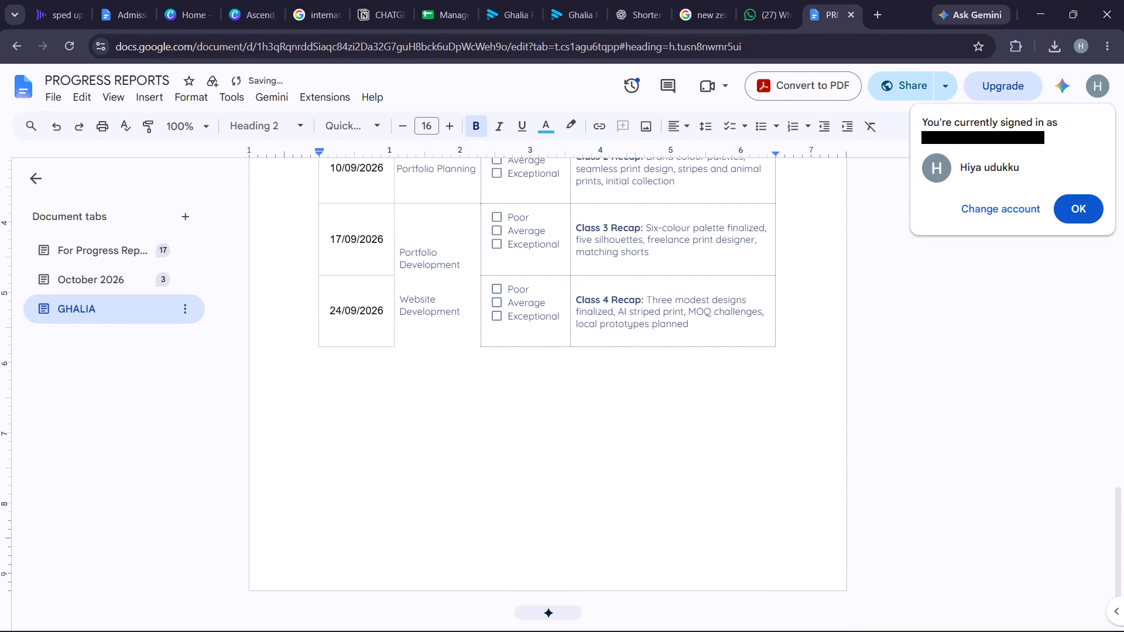
pyautogui.scroll(-3, 640, 499)
pyautogui.scroll(2, 492, 422)
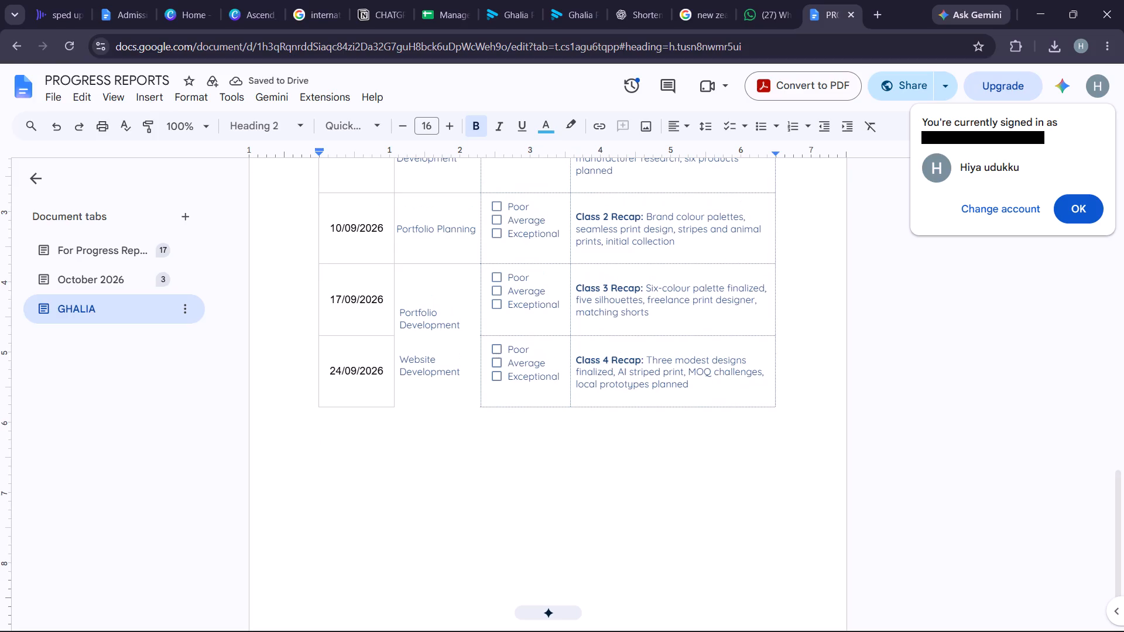
pyautogui.click(309, 374)
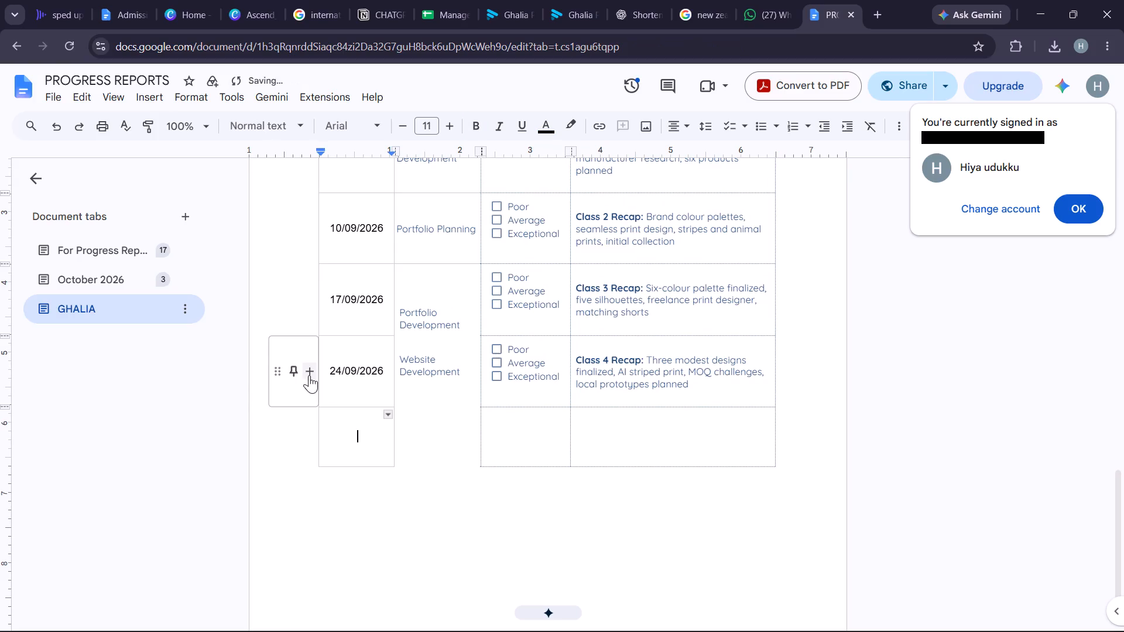
pyautogui.click(309, 375)
pyautogui.click(419, 496)
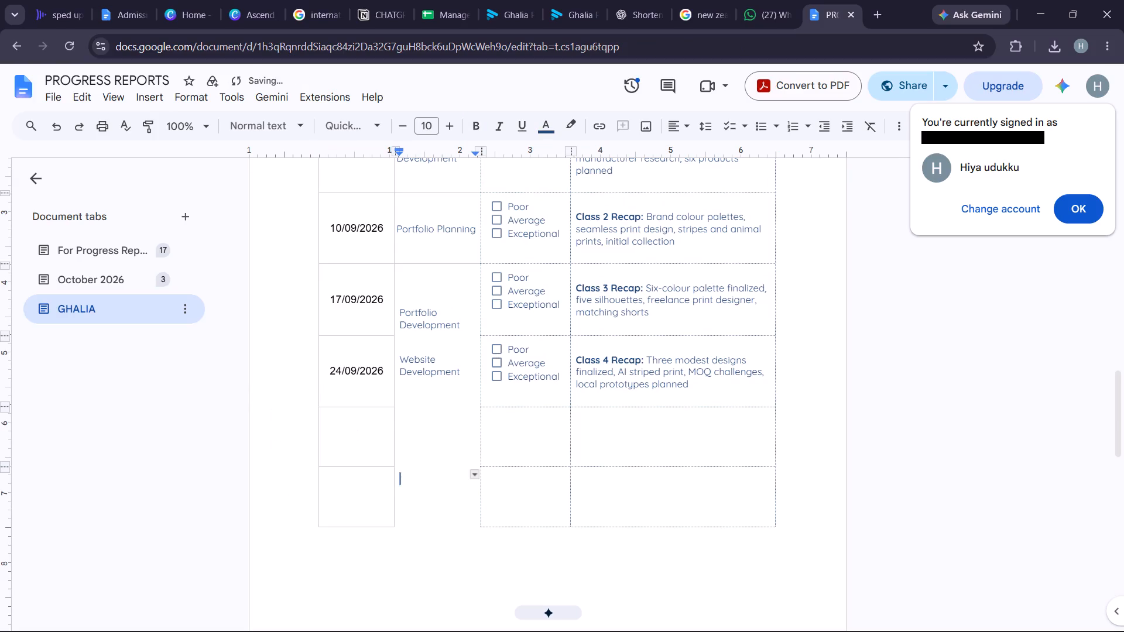
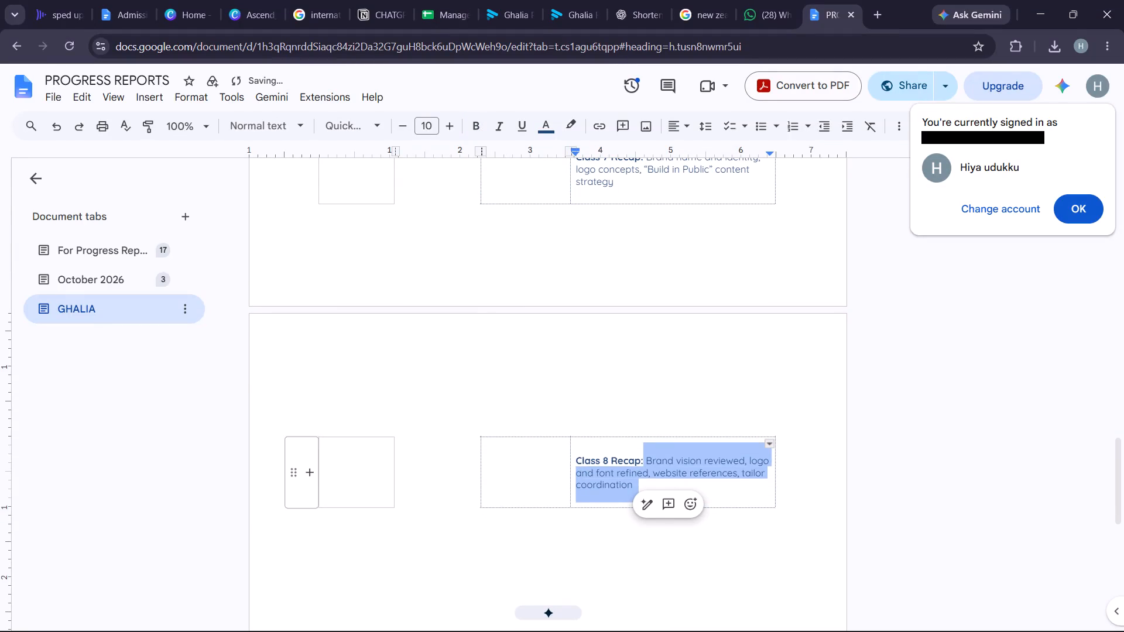
# Add a new table row below the row containing the Class 8 recap.
pyautogui.click(297, 471)
pyautogui.click(306, 474)
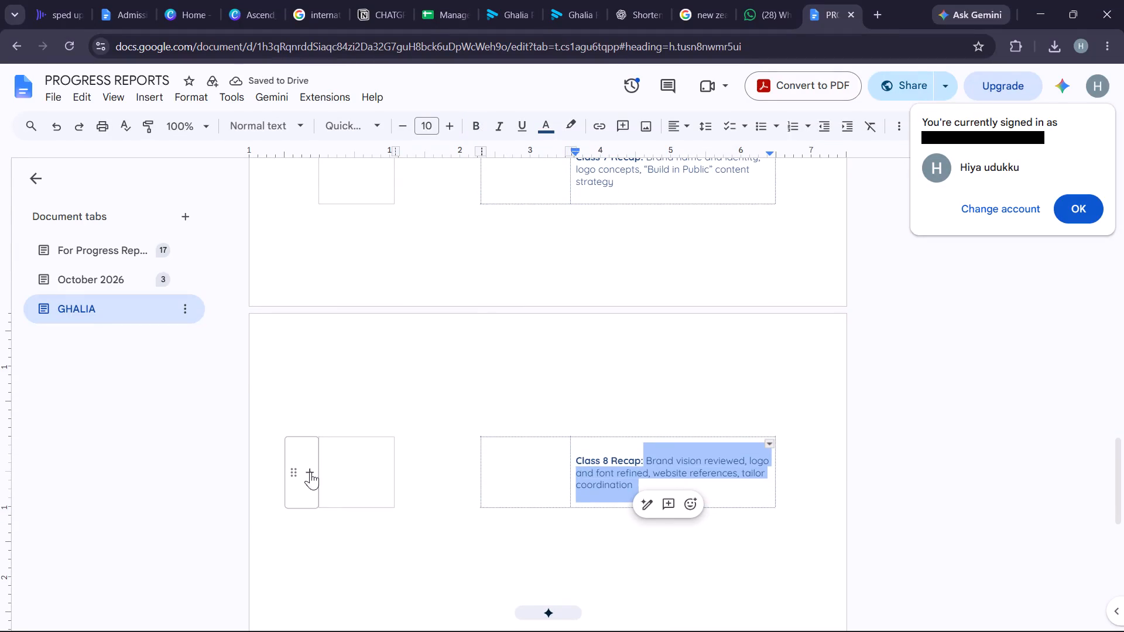
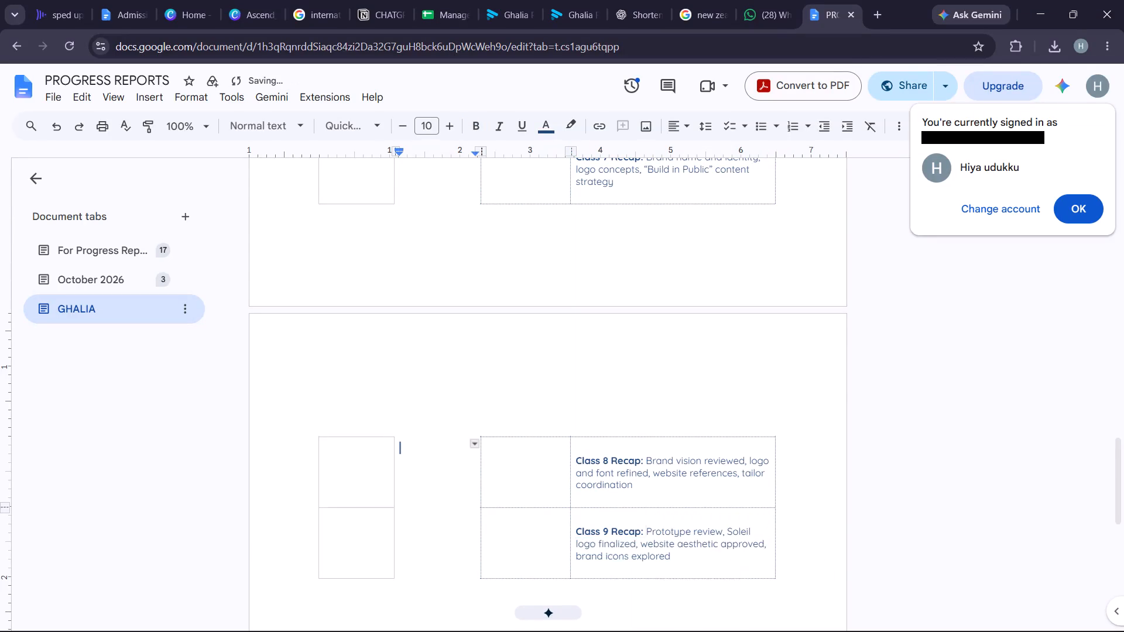
# Switch to the Management Master Doc spreadsheet and open the date cell in Ghalia's class 1 row under OCTOBER.
pyautogui.scroll(5, 438, 393)
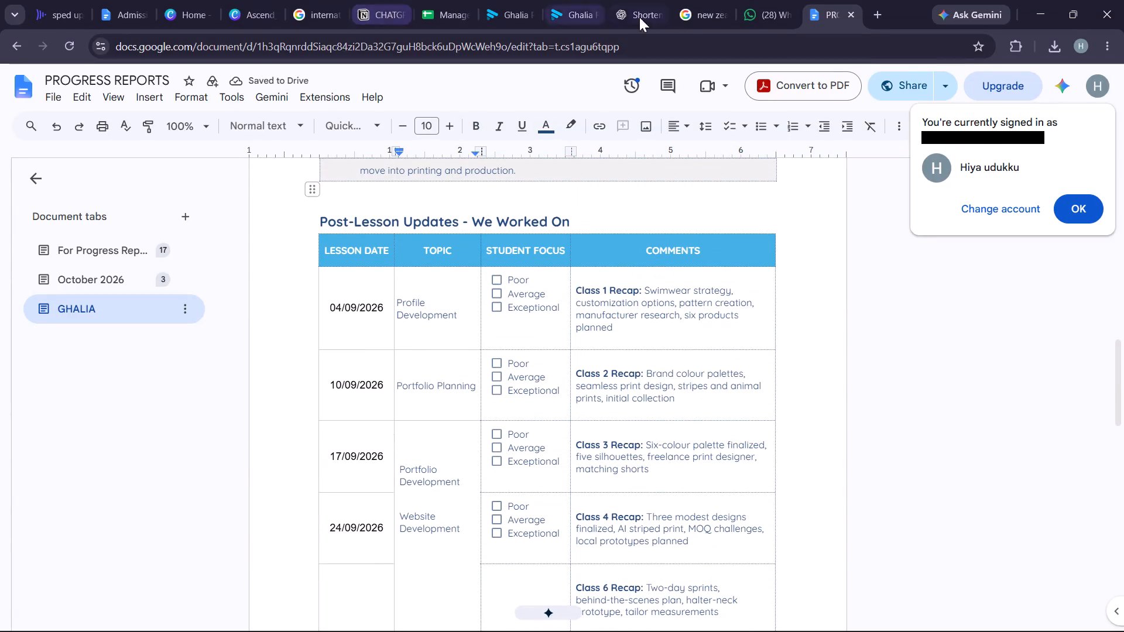
pyautogui.click(426, 8)
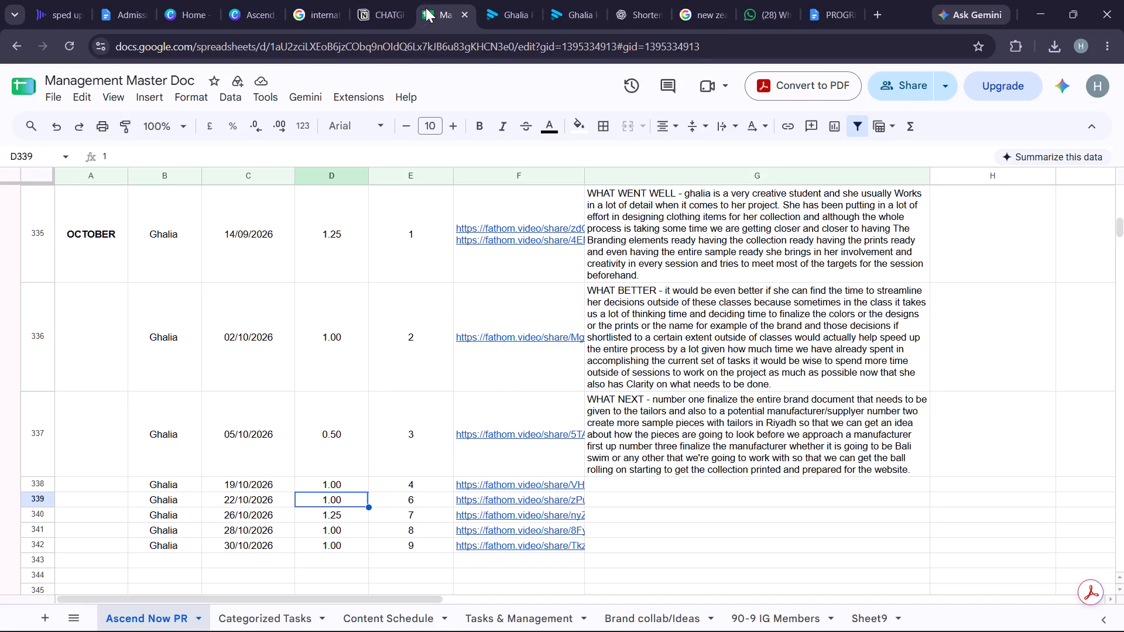
pyautogui.doubleClick(247, 264)
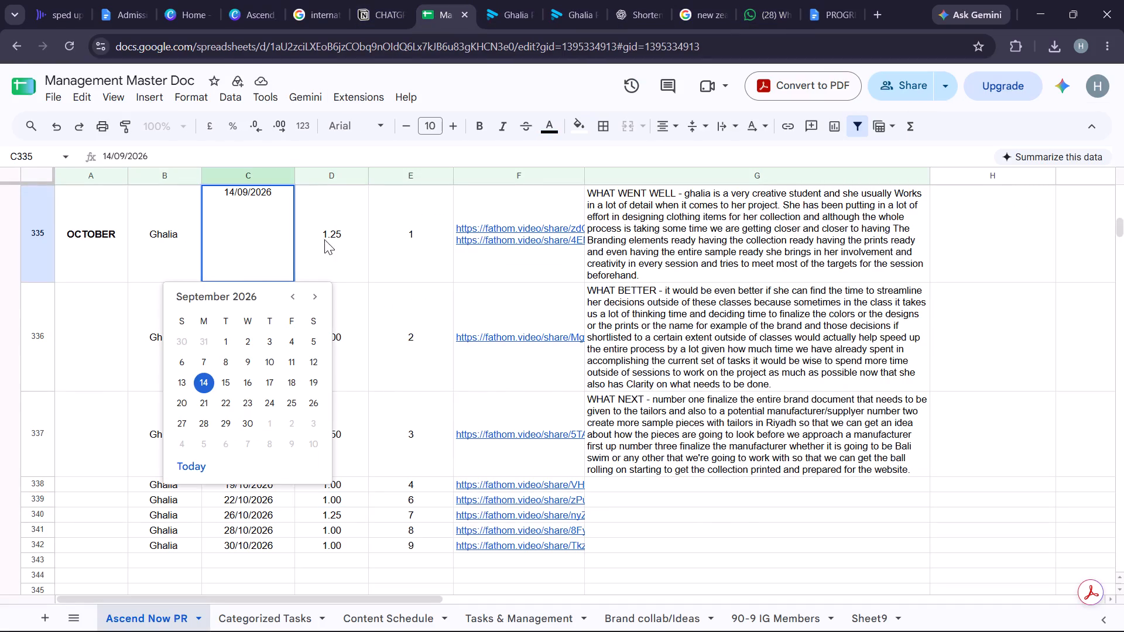
# Copy Ghalia's October lesson dates, 14/09/2026 through 30/10/2026, from the Management Master Doc and return to the PROGRESS REPORTS document.
pyautogui.click(330, 247)
pyautogui.click(265, 252)
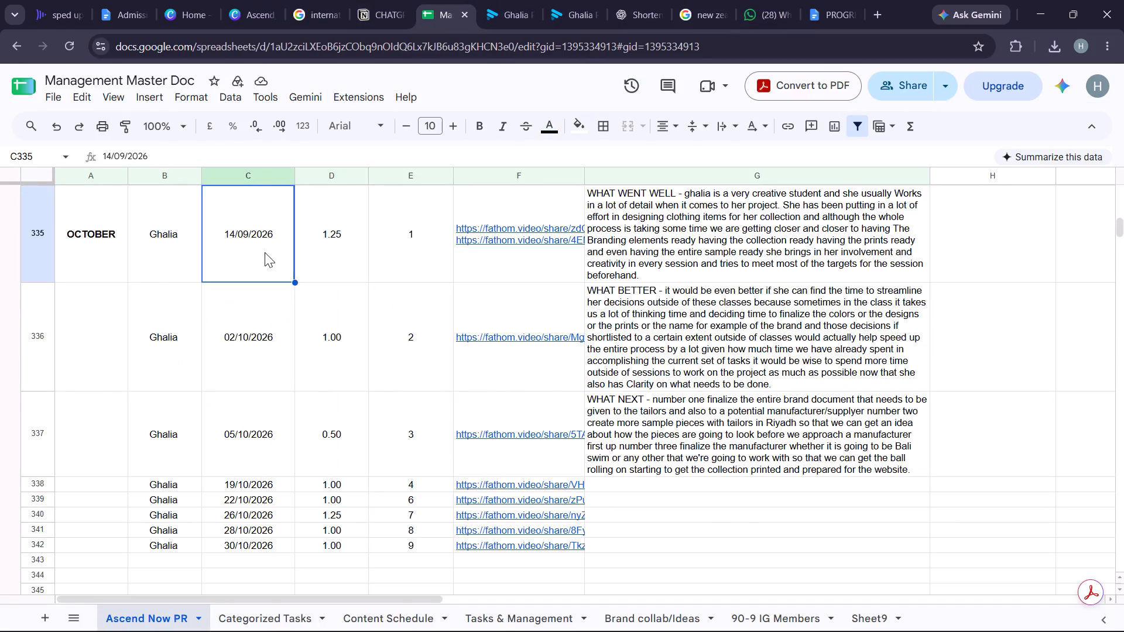
pyautogui.keyDown('shift'); pyautogui.click(270, 360); pyautogui.keyUp('shift')
pyautogui.keyDown('shift'); pyautogui.click(266, 434); pyautogui.keyUp('shift')
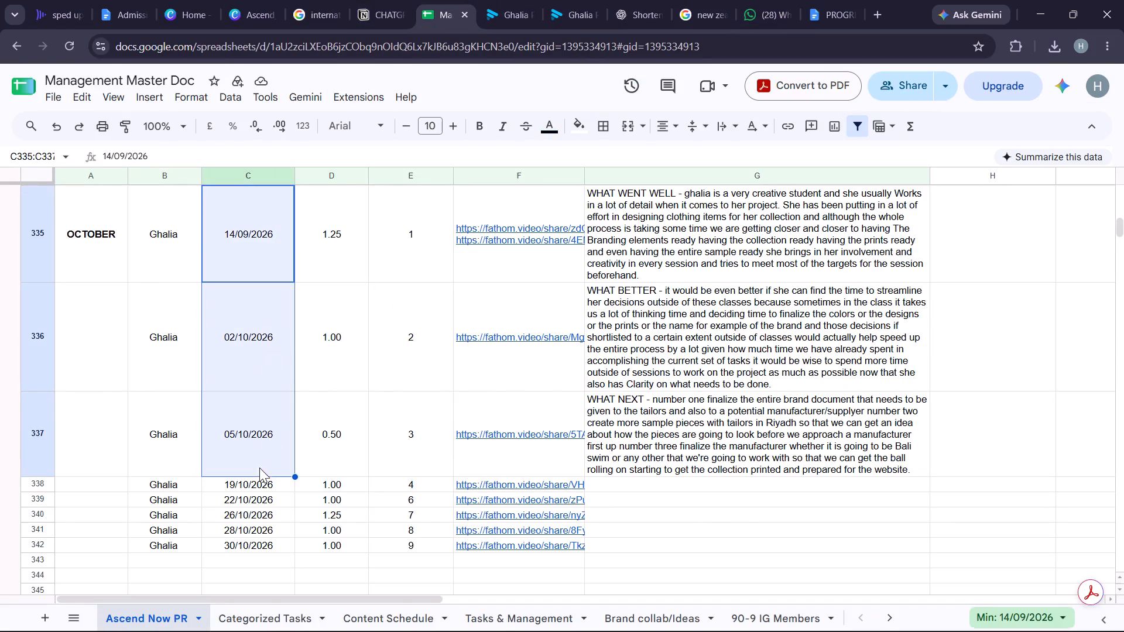
pyautogui.keyDown('shift'); pyautogui.click(263, 487); pyautogui.keyUp('shift')
pyautogui.keyDown('shift'); pyautogui.click(263, 496); pyautogui.keyUp('shift')
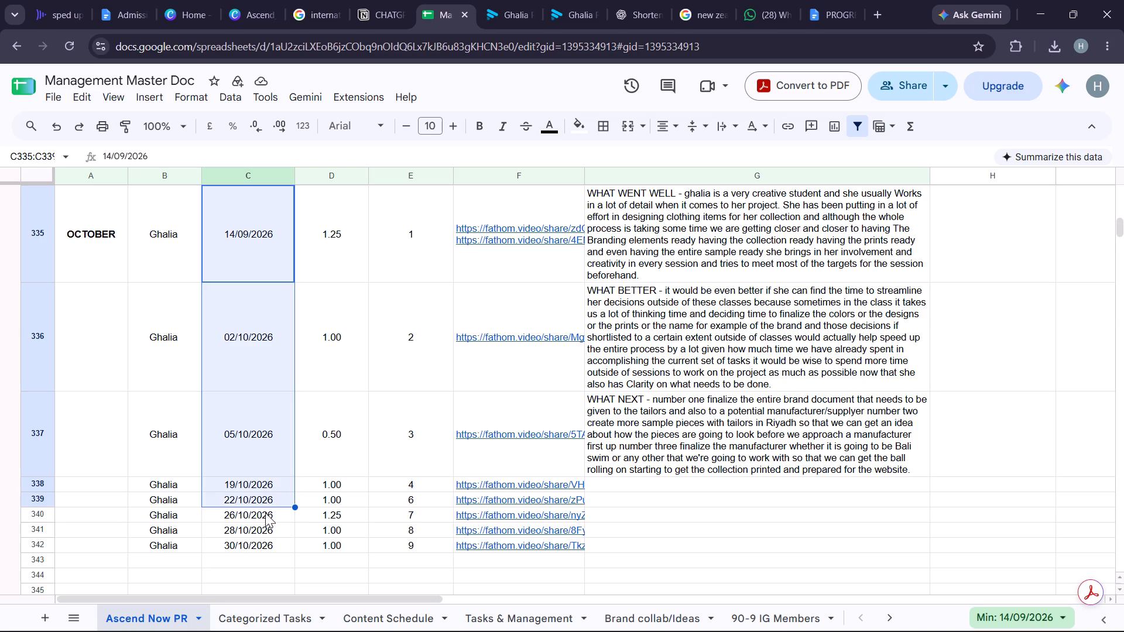
pyautogui.keyDown('shift'); pyautogui.click(265, 513); pyautogui.keyUp('shift')
pyautogui.keyDown('shift'); pyautogui.click(265, 534); pyautogui.keyUp('shift')
pyautogui.keyDown('shift'); pyautogui.click(265, 547); pyautogui.keyUp('shift')
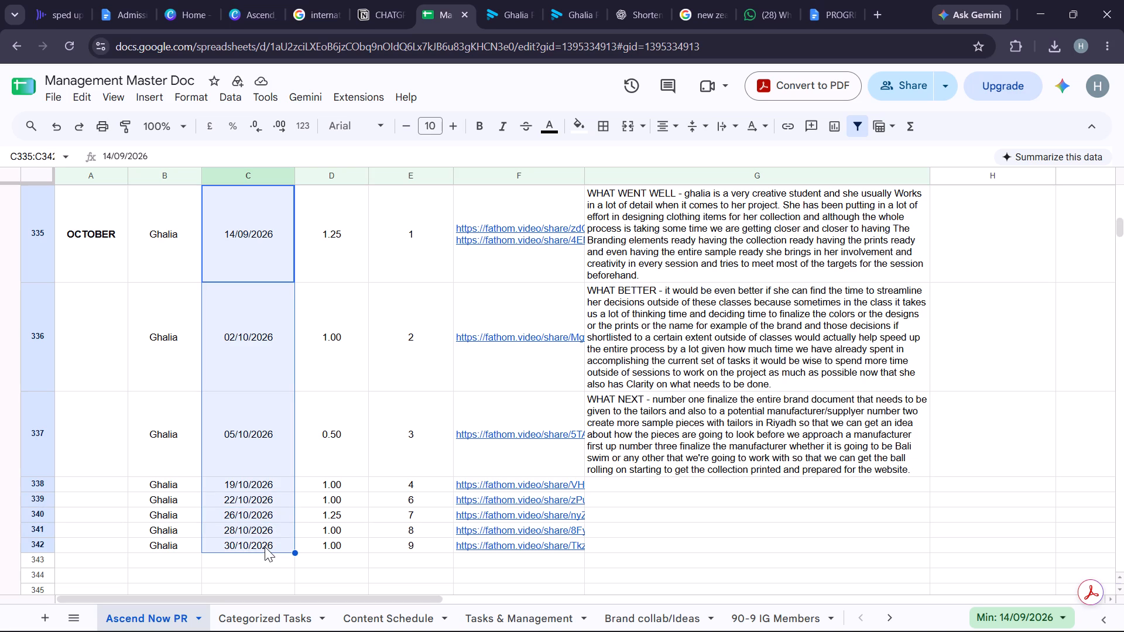
pyautogui.hotkey('ctrl', 'c')
pyautogui.click(834, 16)
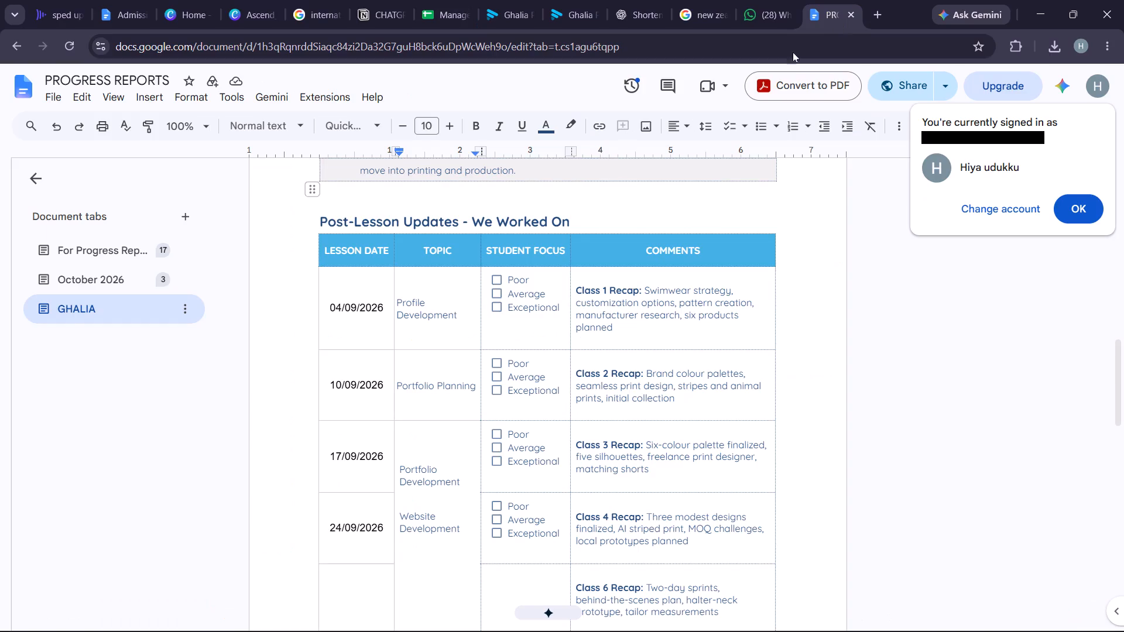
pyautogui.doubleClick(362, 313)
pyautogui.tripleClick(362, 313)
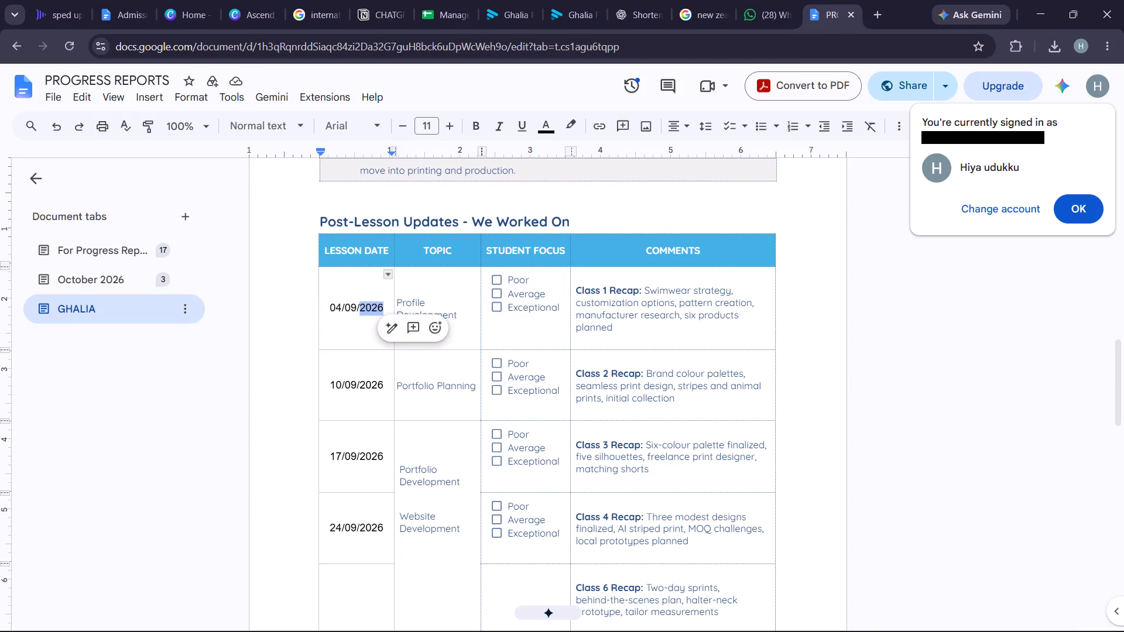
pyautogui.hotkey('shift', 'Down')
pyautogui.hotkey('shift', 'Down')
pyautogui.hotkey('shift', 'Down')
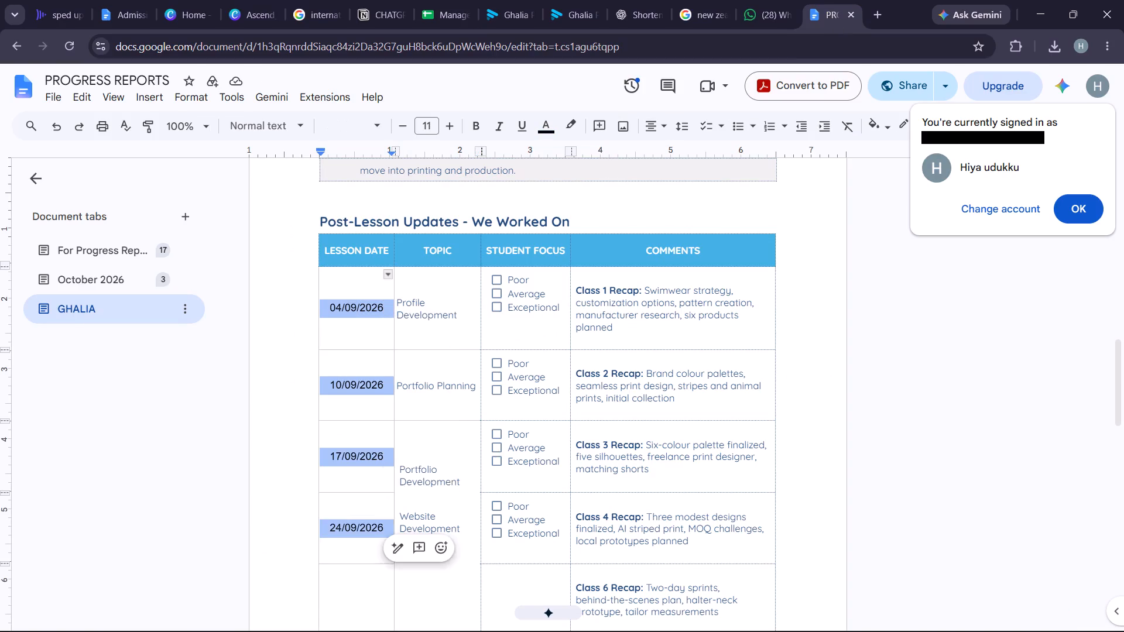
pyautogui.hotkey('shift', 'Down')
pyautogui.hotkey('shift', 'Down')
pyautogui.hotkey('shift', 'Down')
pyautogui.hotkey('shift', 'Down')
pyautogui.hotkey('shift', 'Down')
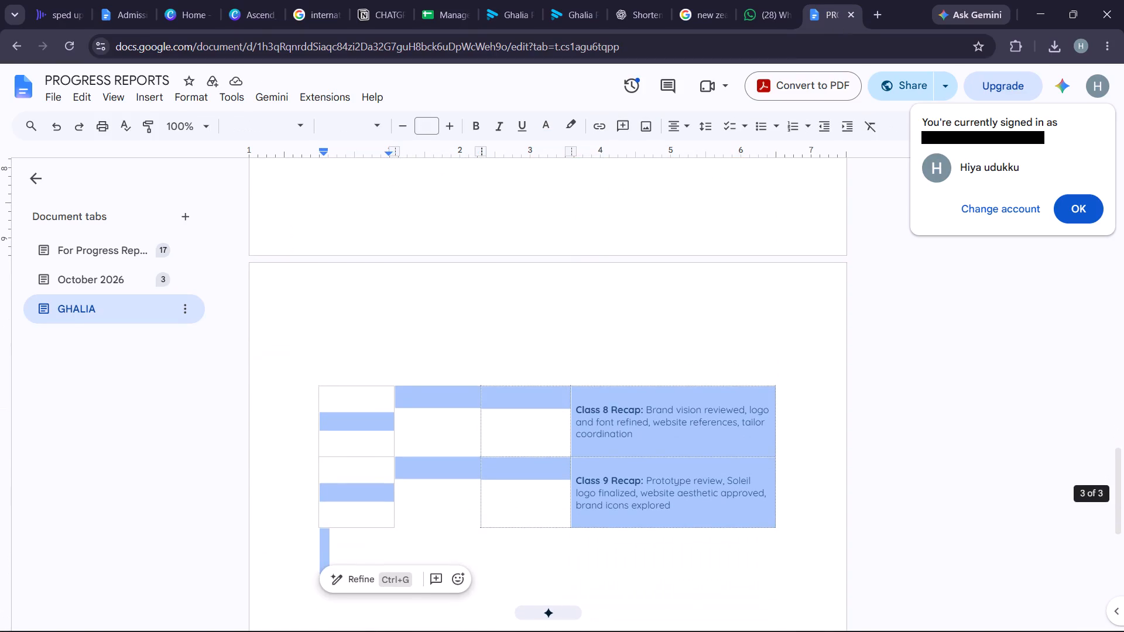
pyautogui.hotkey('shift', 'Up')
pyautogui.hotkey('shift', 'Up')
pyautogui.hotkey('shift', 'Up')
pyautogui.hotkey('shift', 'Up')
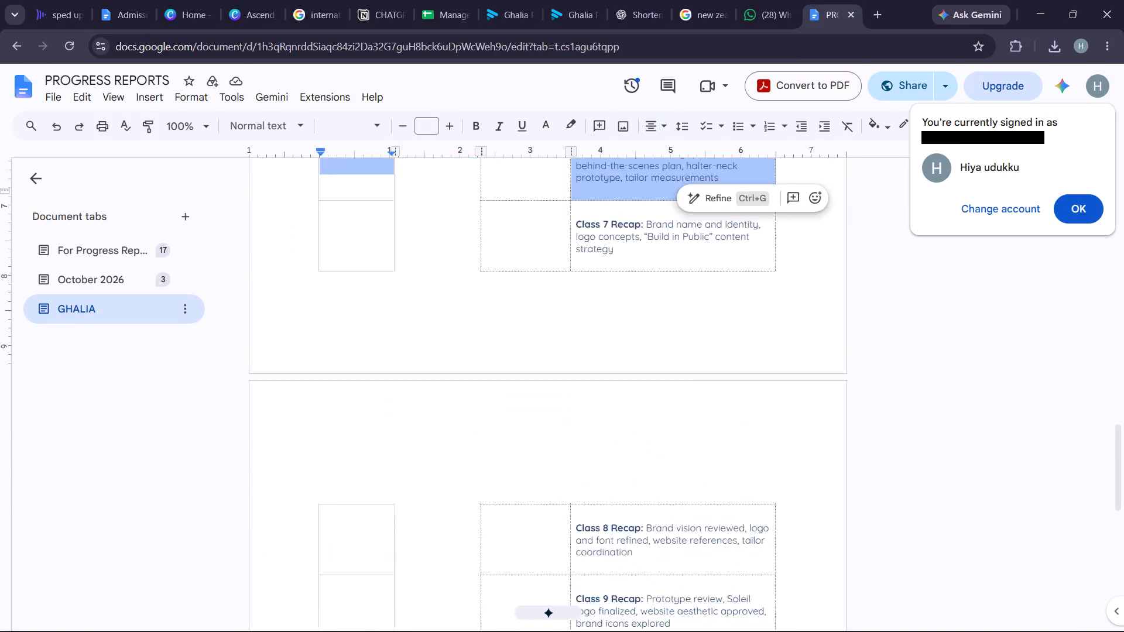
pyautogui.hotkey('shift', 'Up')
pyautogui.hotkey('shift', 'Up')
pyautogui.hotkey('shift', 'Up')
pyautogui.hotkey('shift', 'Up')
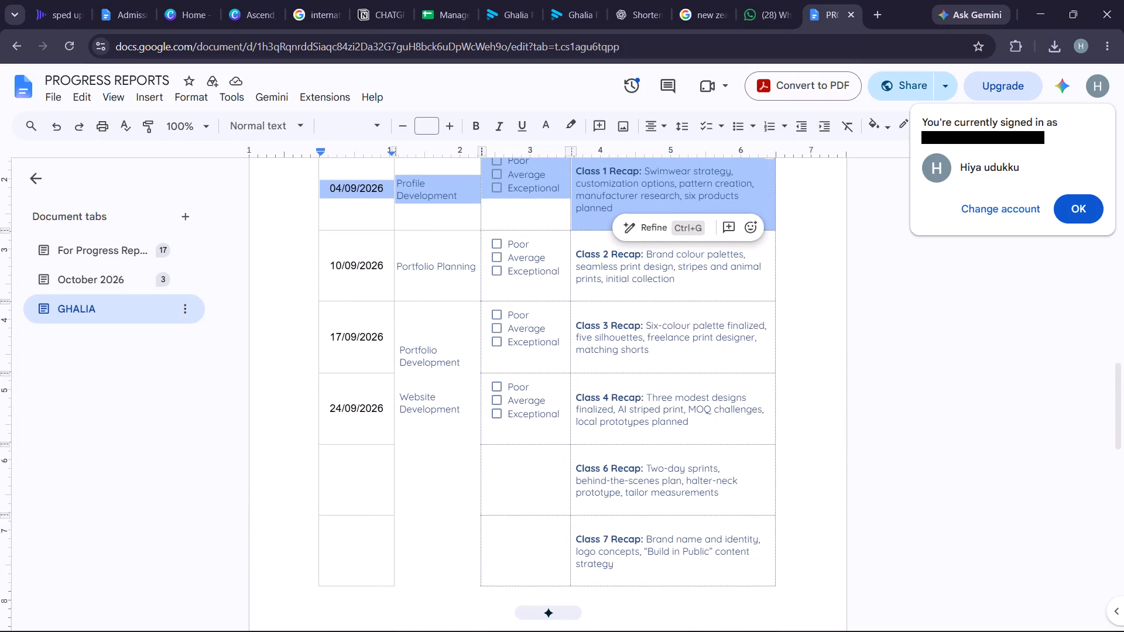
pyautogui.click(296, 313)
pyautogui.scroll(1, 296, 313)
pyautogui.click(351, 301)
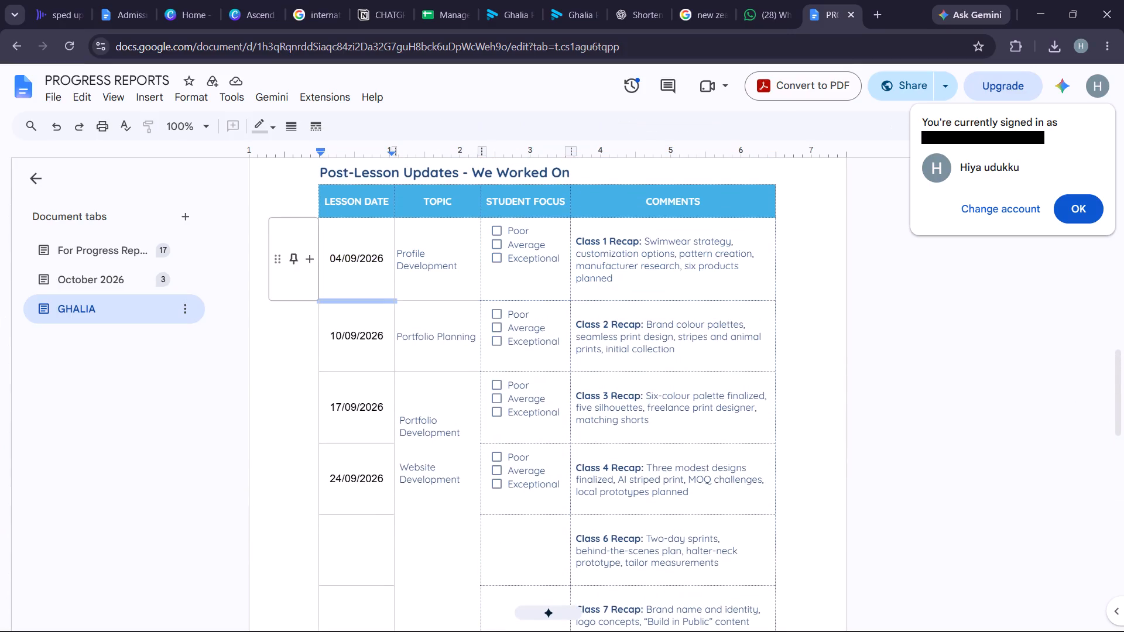
# Replace all LESSON DATE cells, from the Class 1 row through the Class 9 row, with the copied dates.
pyautogui.doubleClick(362, 260)
pyautogui.doubleClick(362, 260)
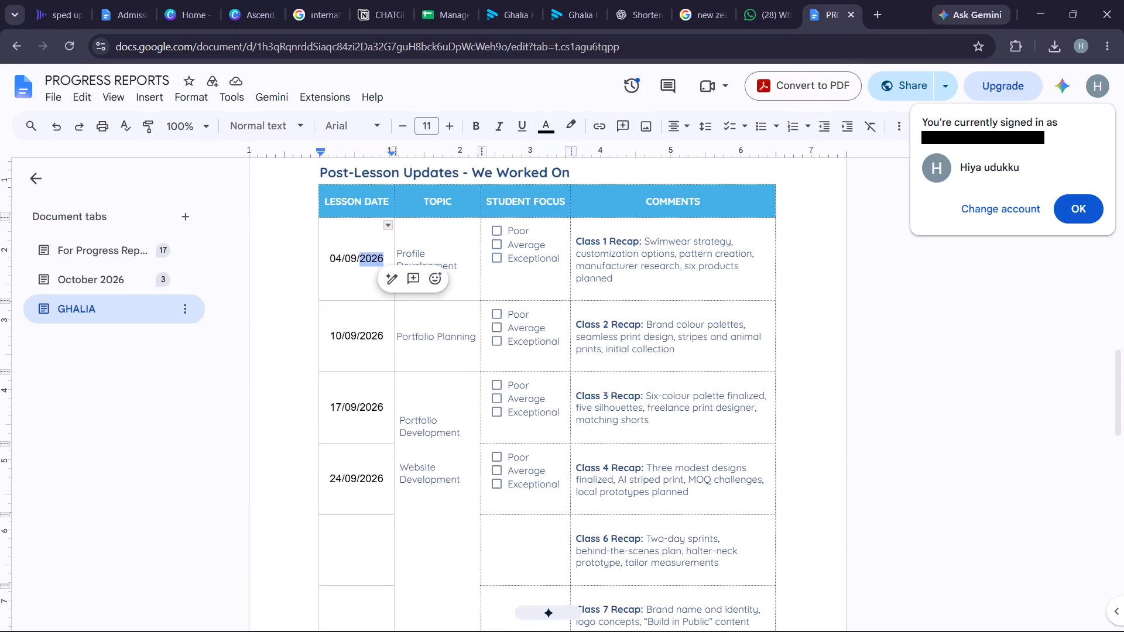
pyautogui.tripleClick(362, 260)
pyautogui.hotkey('shift', 'Down')
pyautogui.hotkey('shift', 'Down')
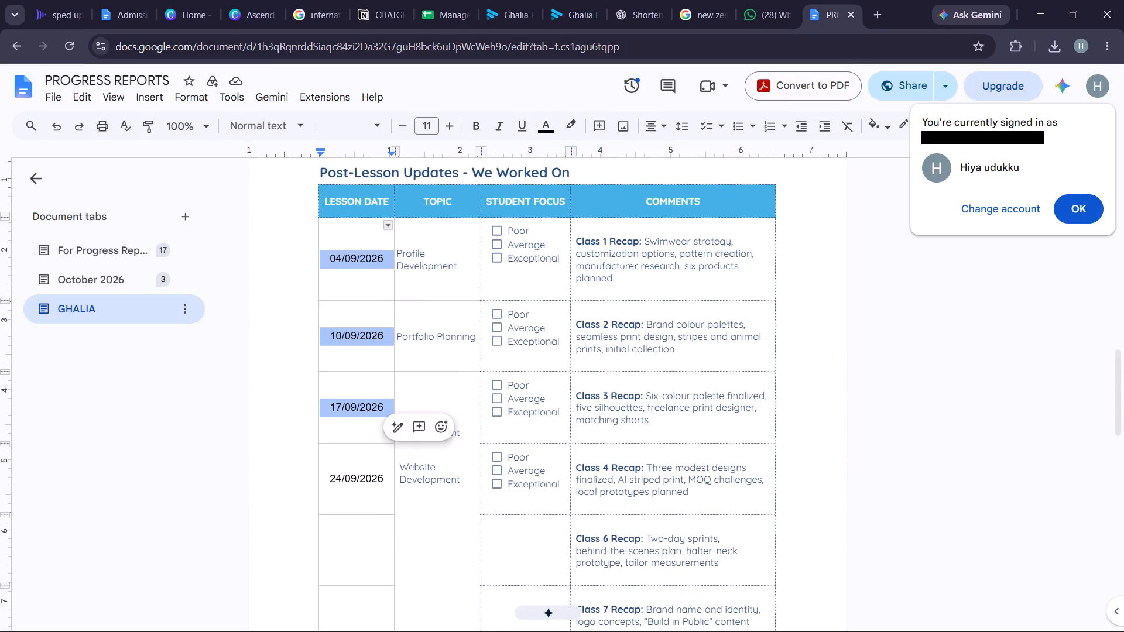
pyautogui.hotkey('shift', 'Down')
pyautogui.hotkey('shift', 'Down')
pyautogui.hotkey('shift', 'Down')
pyautogui.hotkey('shift', 'Down')
pyautogui.hotkey('shift', 'Down')
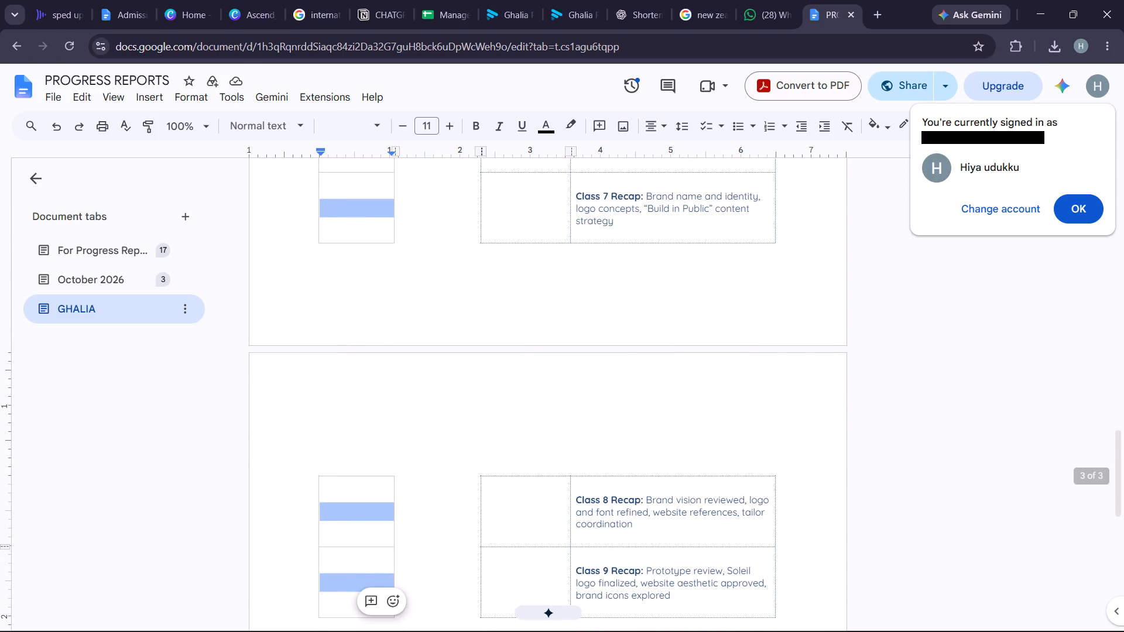
pyautogui.hotkey('ctrl', 'v')
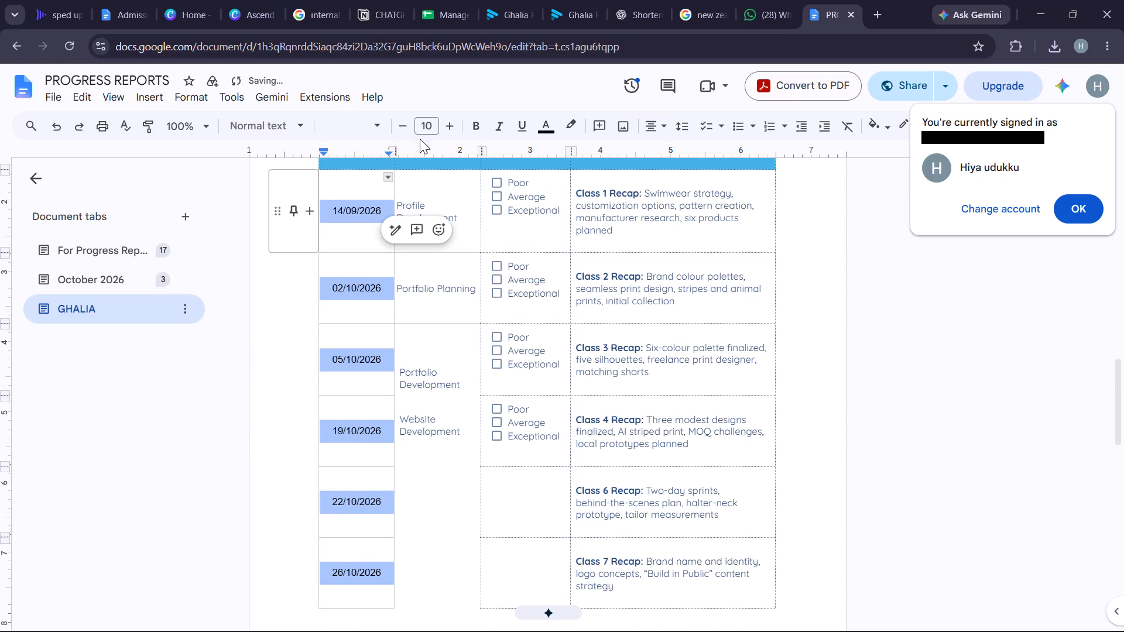
# Make the pasted dates in the LESSON DATE column bold.
pyautogui.click(467, 126)
pyautogui.click(819, 344)
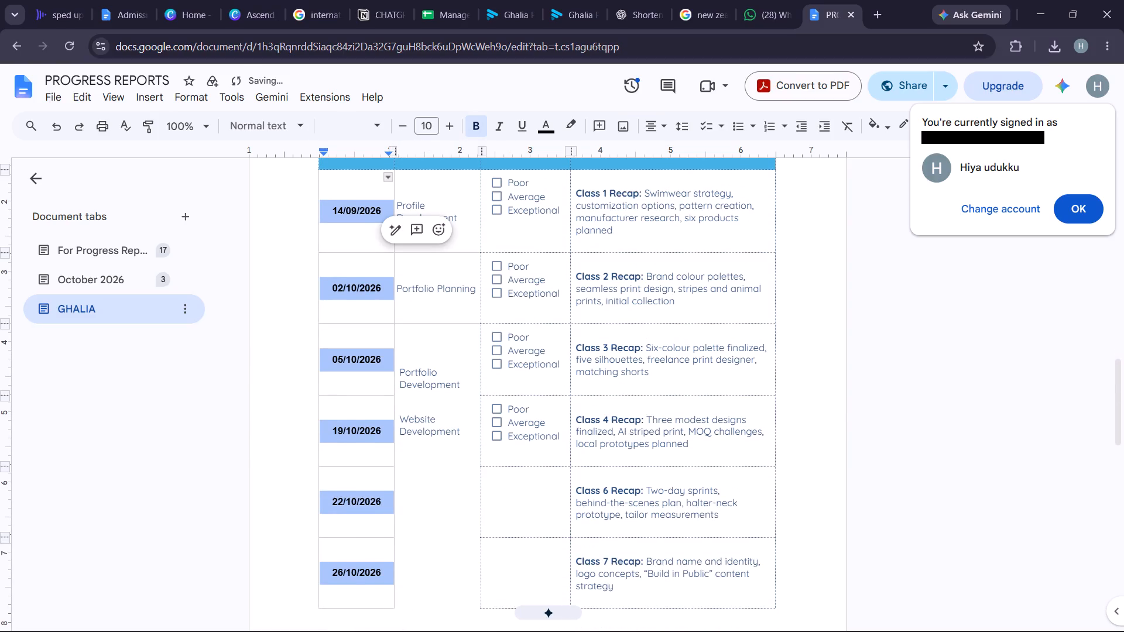
# Copy the Poor, Average, Exceptional checklist from the 19/10/2026 row into the empty STUDENT FOCUS cells for 22/10, 26/10, 28/10 and 30/10/2026.
pyautogui.scroll(-5, 819, 344)
pyautogui.scroll(1, 819, 344)
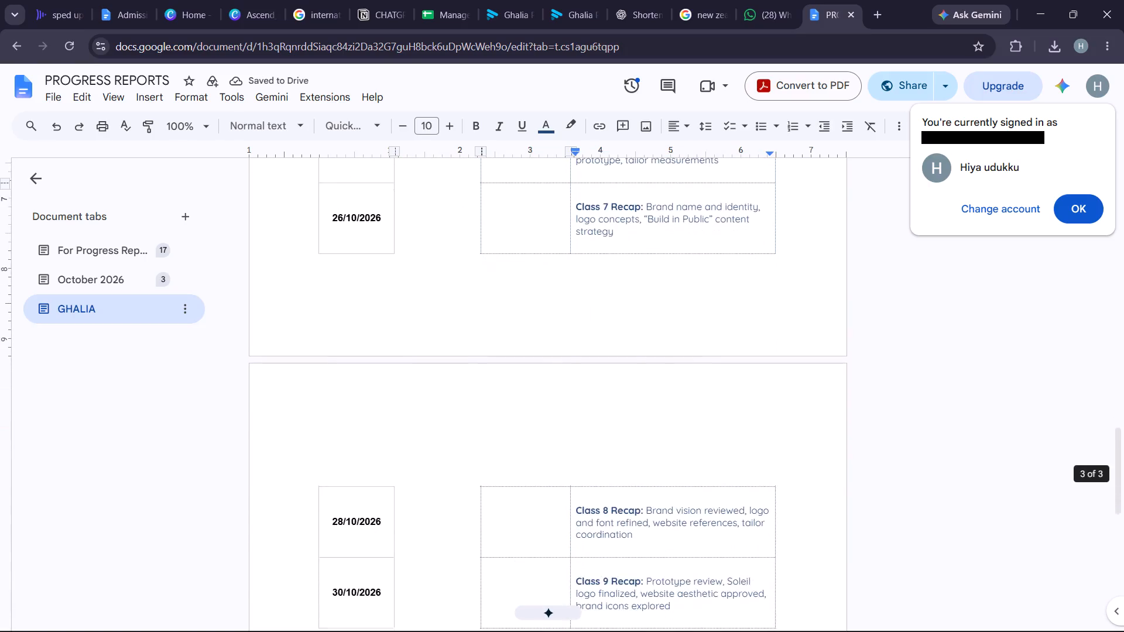
pyautogui.scroll(1, 819, 344)
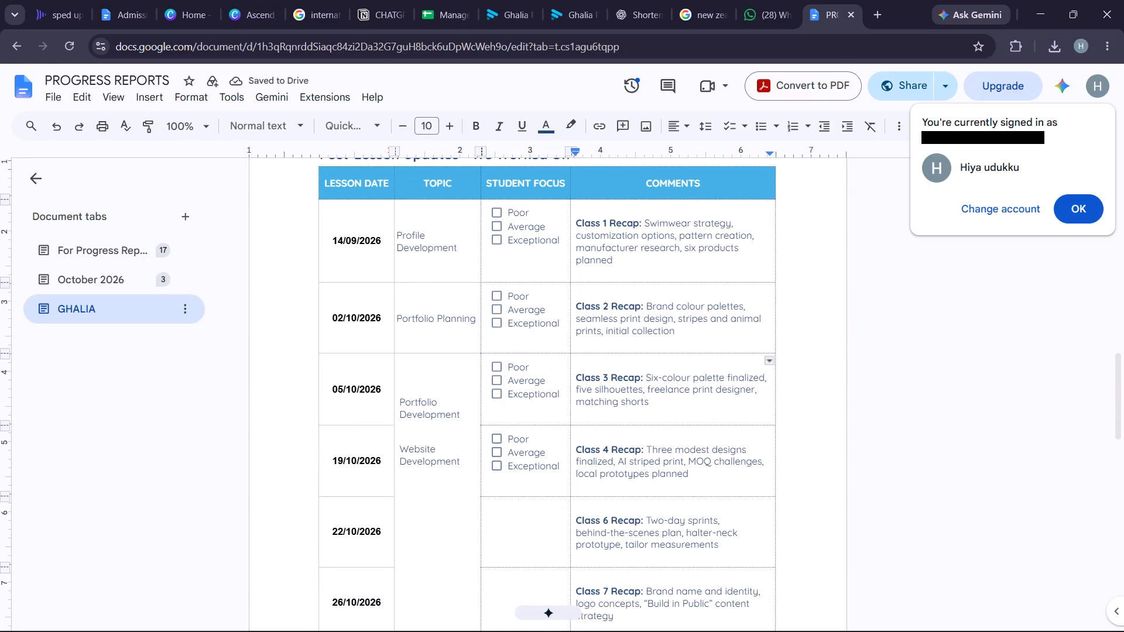
pyautogui.click(449, 471)
pyautogui.click(513, 476)
pyautogui.moveTo(564, 468); pyautogui.dragTo(486, 441)
pyautogui.hotkey('ctrl', 'c')
pyautogui.click(501, 544)
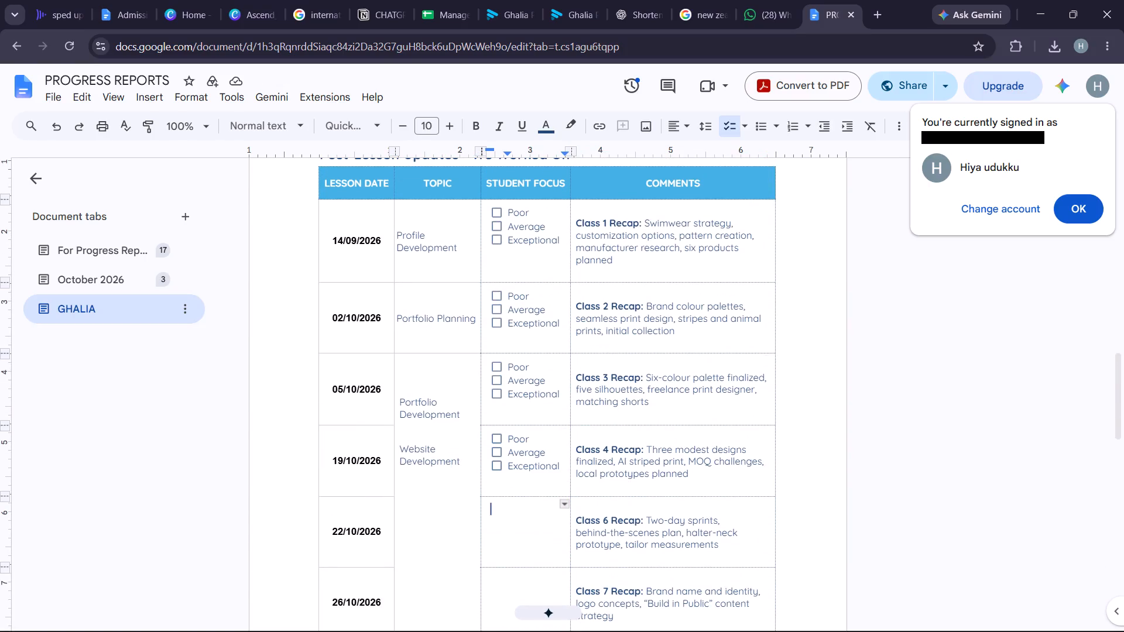
pyautogui.hotkey('ctrl', 'v')
pyautogui.scroll(-1, 501, 544)
pyautogui.click(501, 544)
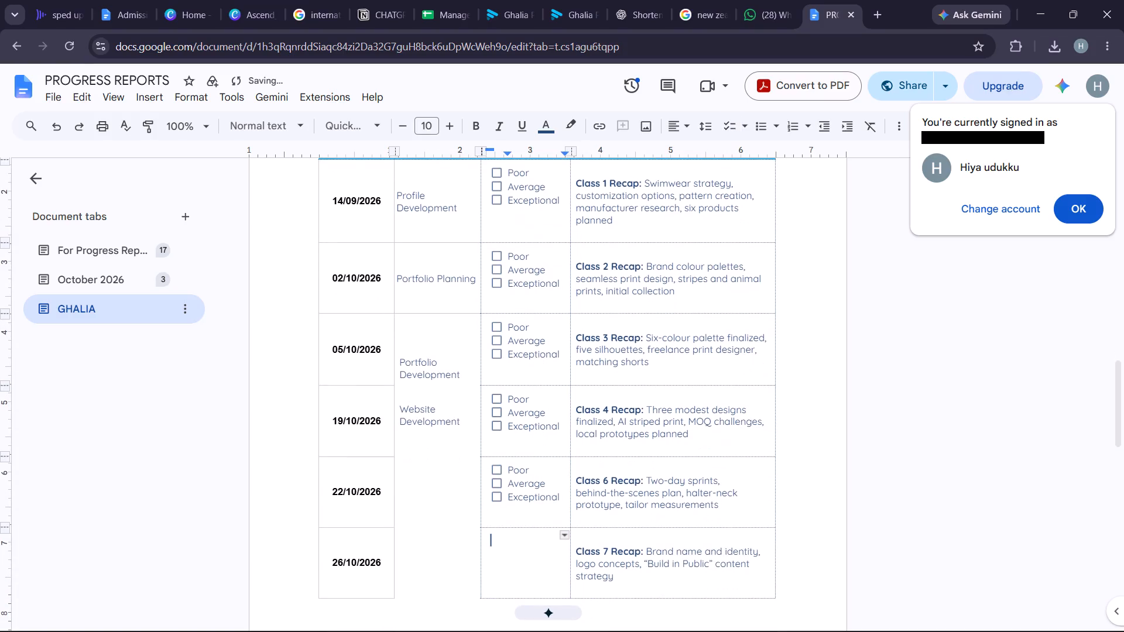
pyautogui.hotkey('ctrl', 'v')
pyautogui.scroll(-4, 501, 544)
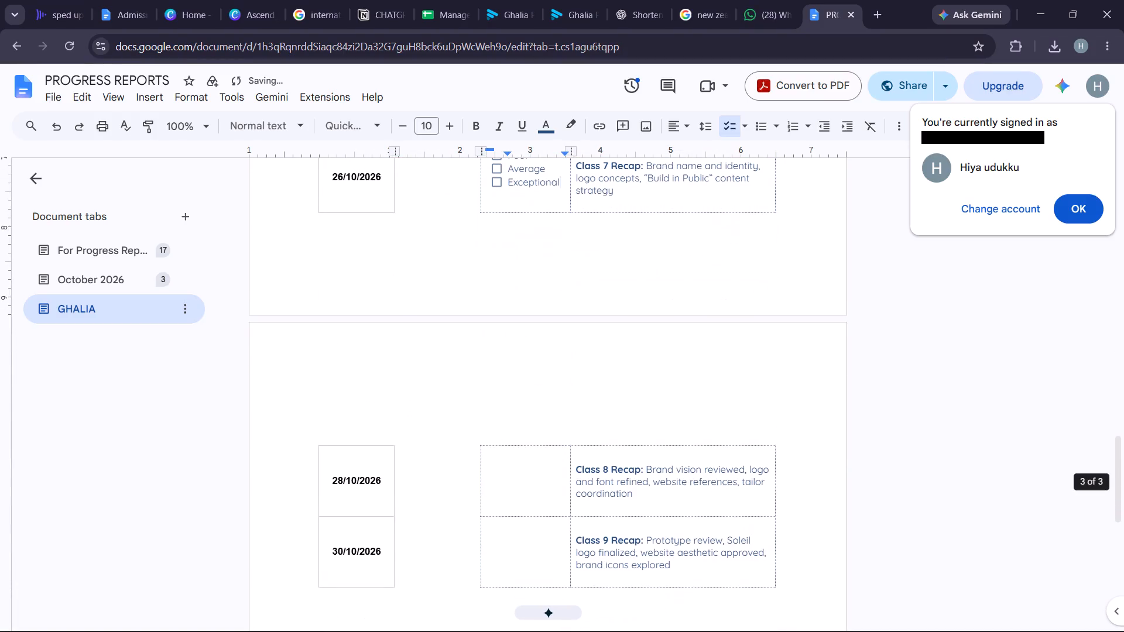
pyautogui.click(526, 479)
pyautogui.hotkey('ctrl', 'v')
pyautogui.click(526, 550)
pyautogui.hotkey('ctrl', 'v')
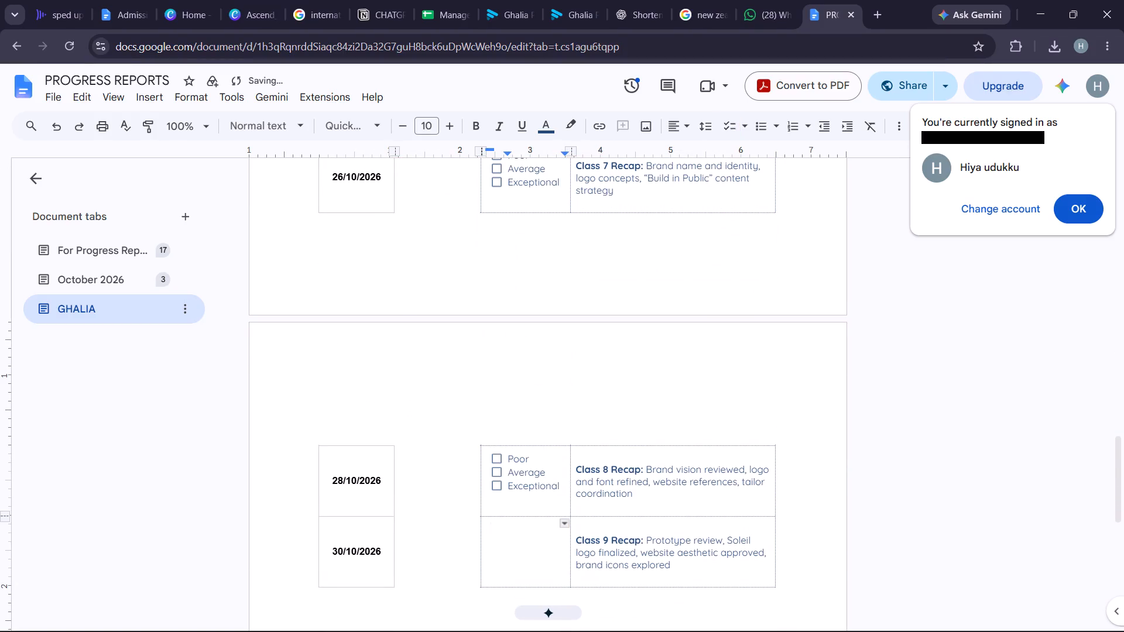
# Select the whole Post-Lesson Updates table, from the Class 9 row up through the header row.
pyautogui.click(784, 592)
pyautogui.click(793, 590)
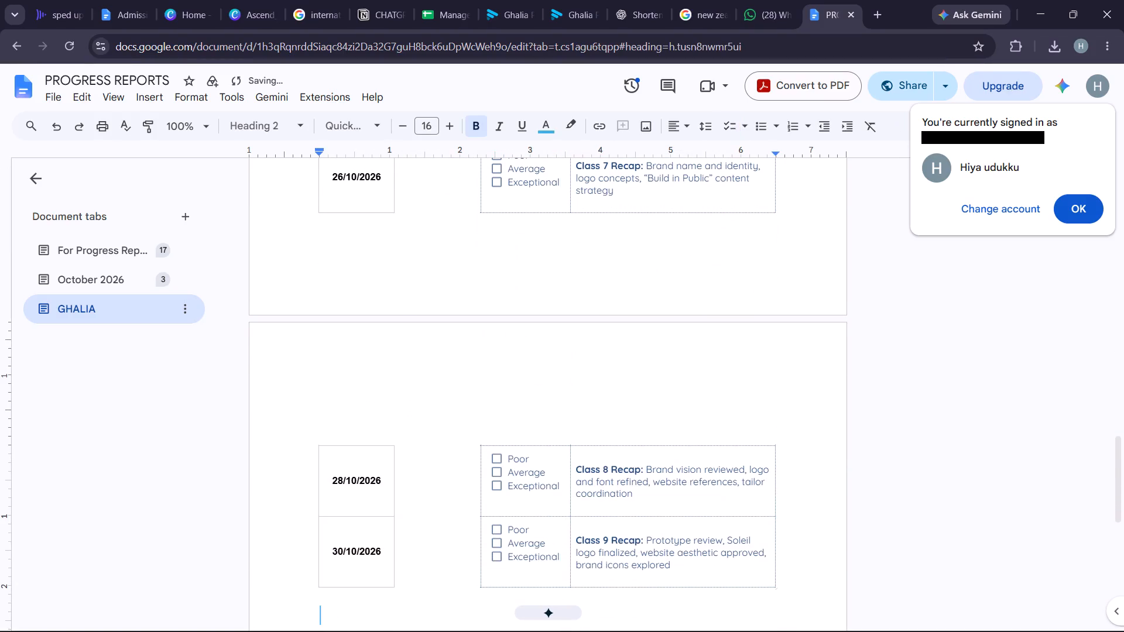
pyautogui.click(781, 599)
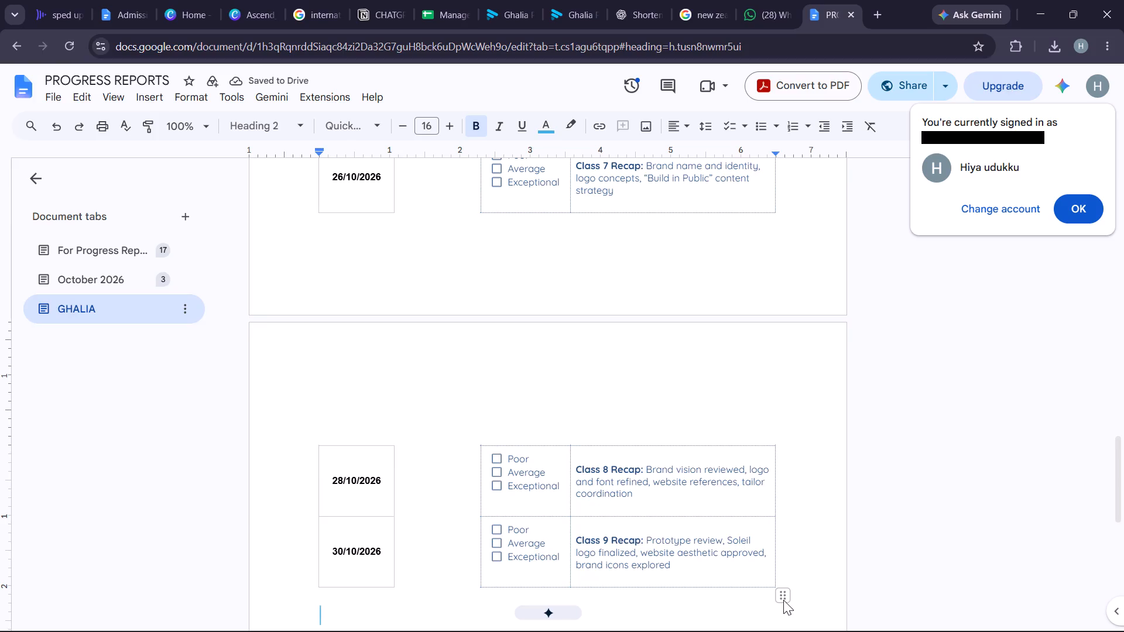
pyautogui.click(783, 600)
pyautogui.moveTo(701, 617); pyautogui.dragTo(406, 383)
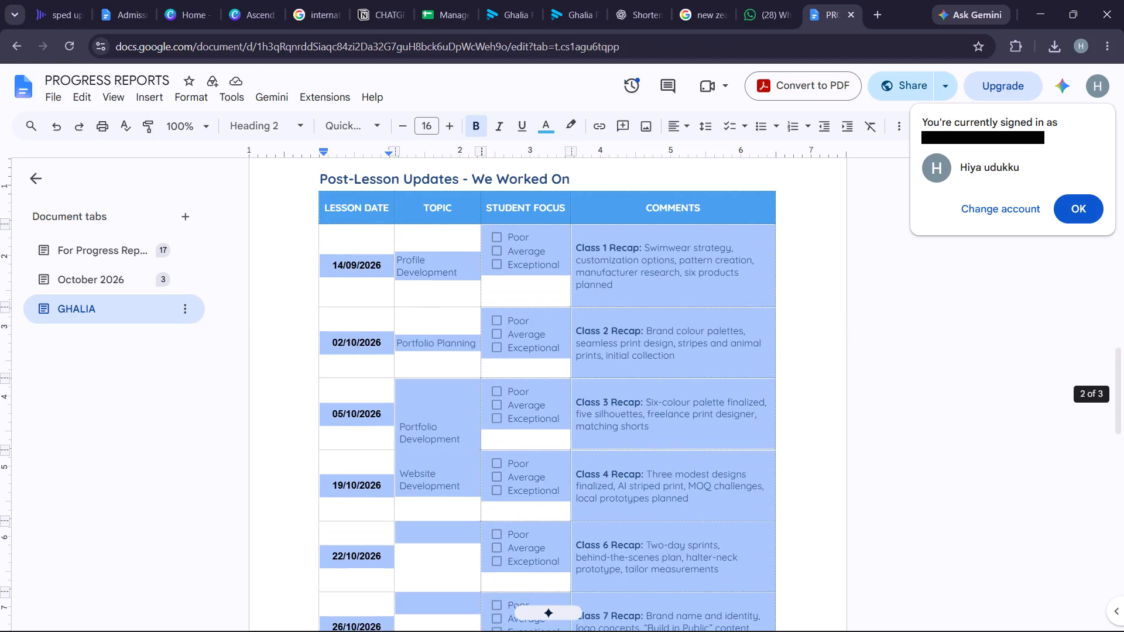
pyautogui.moveTo(406, 383); pyautogui.dragTo(361, 275)
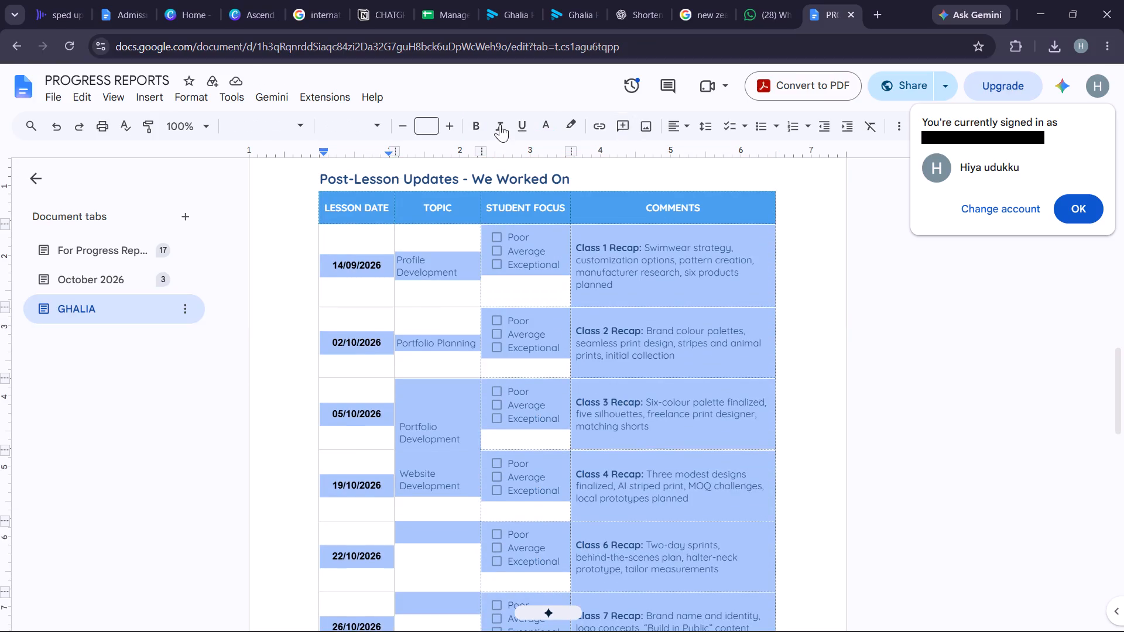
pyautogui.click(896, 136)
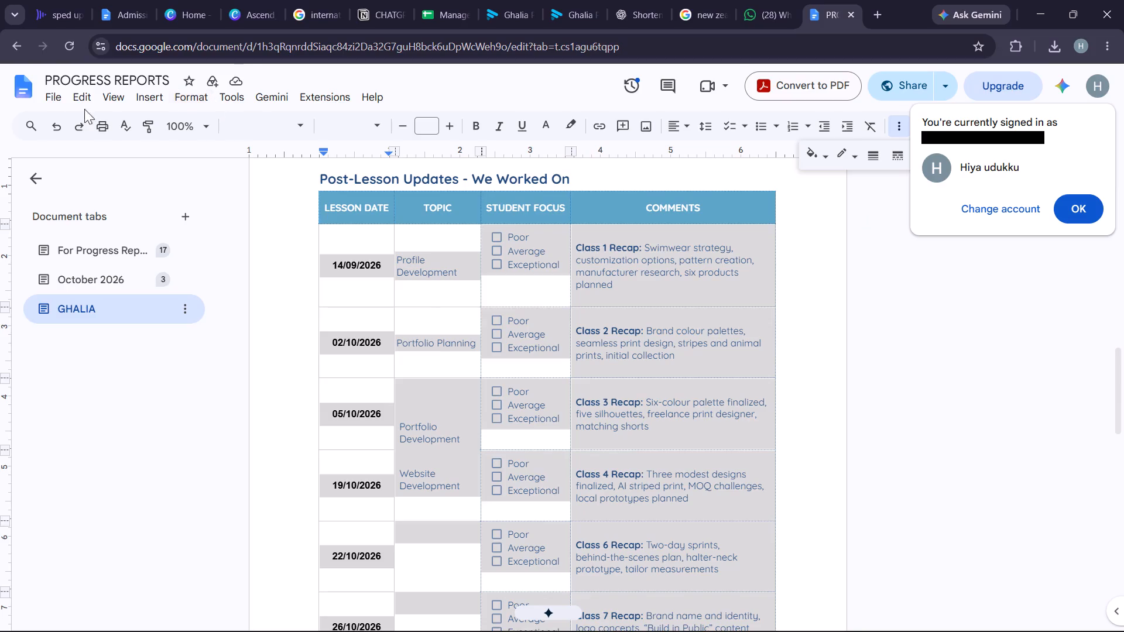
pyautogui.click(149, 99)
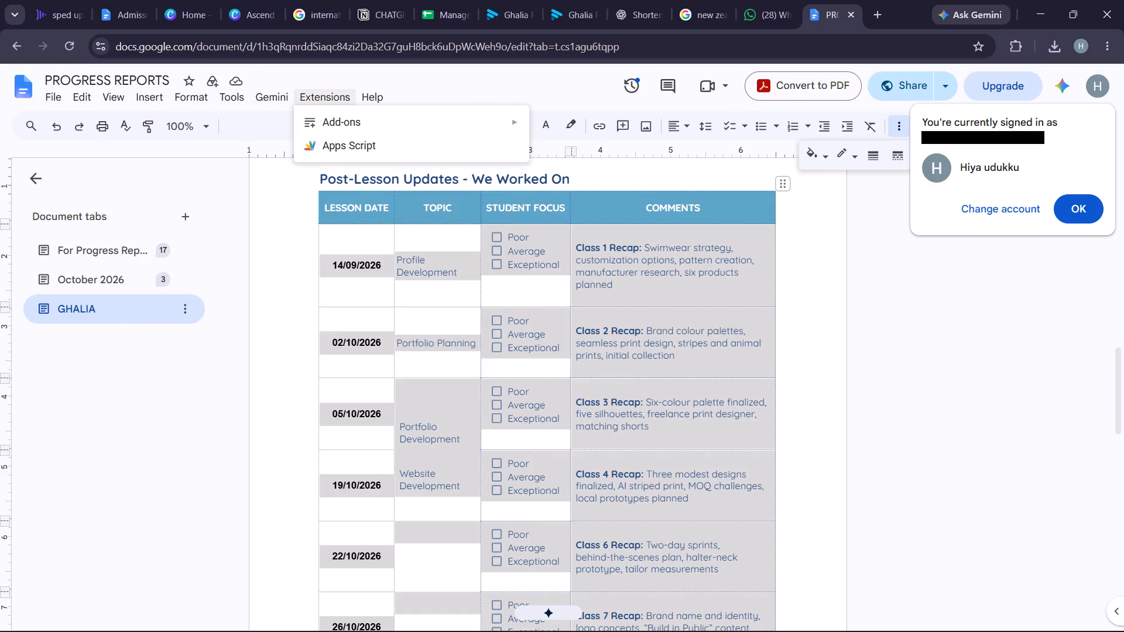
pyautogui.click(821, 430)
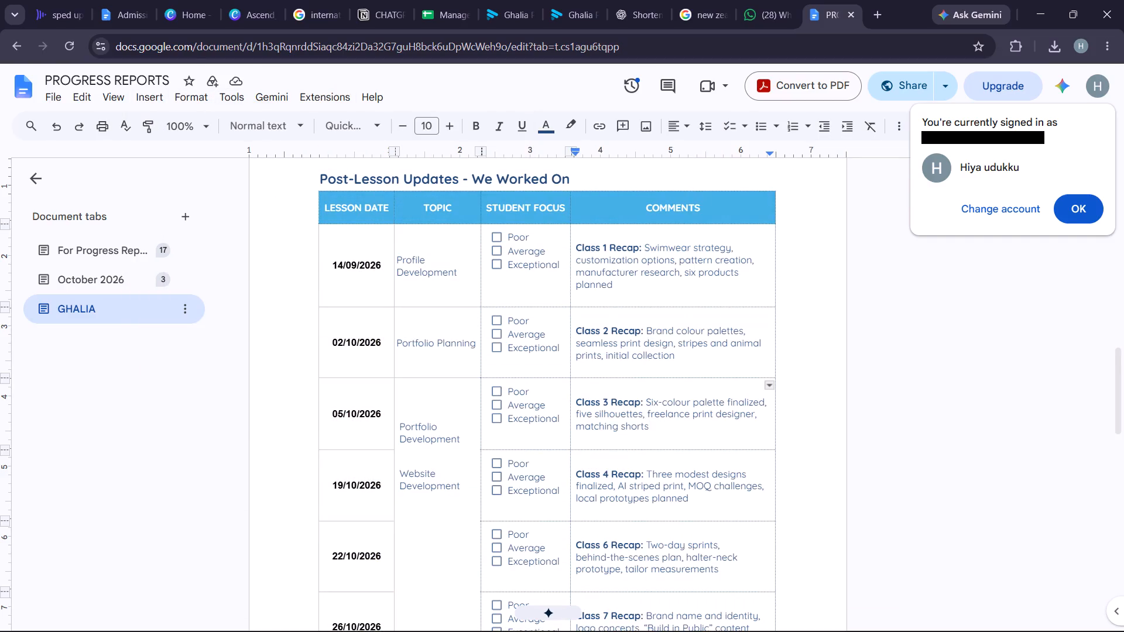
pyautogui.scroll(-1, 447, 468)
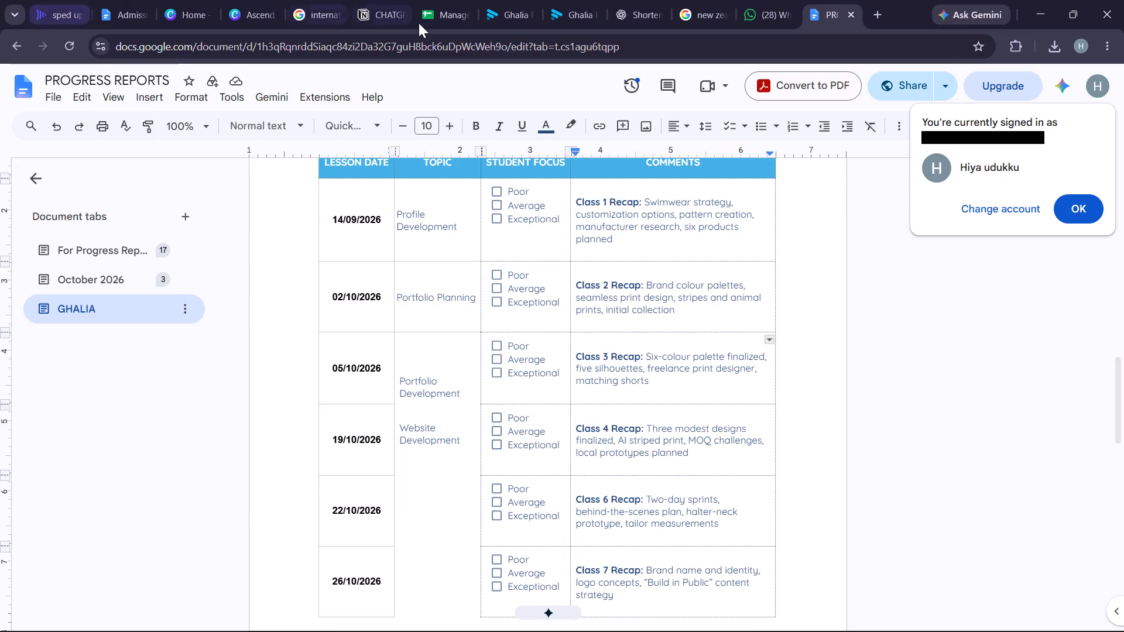
# Switch to the Management Master Doc spreadsheet showing Ghalia's October class rows.
pyautogui.click(444, 11)
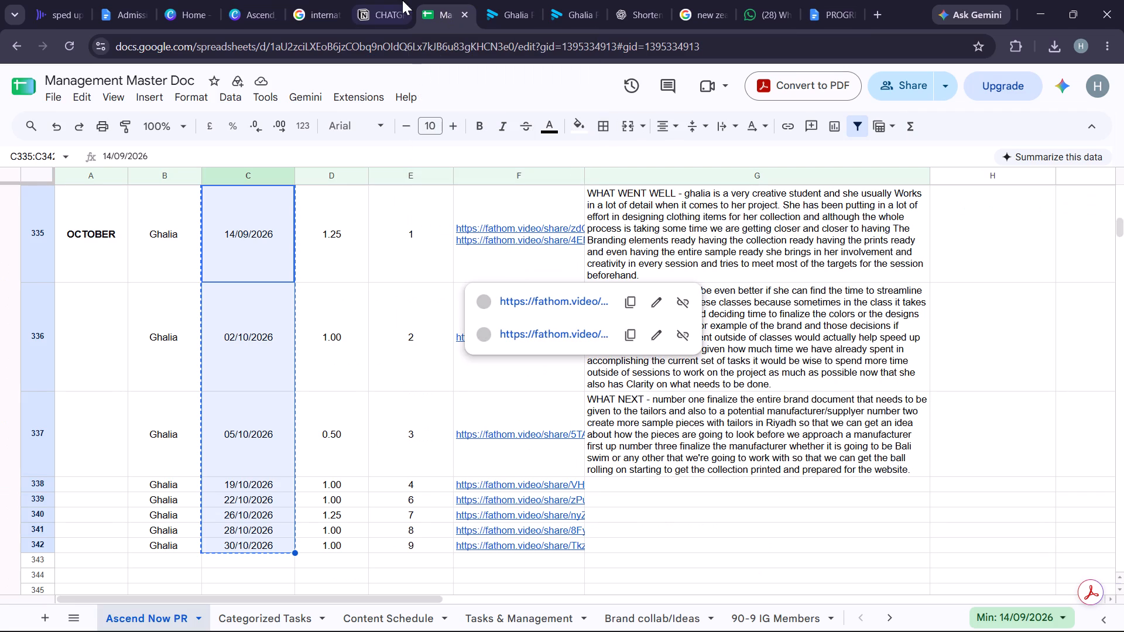
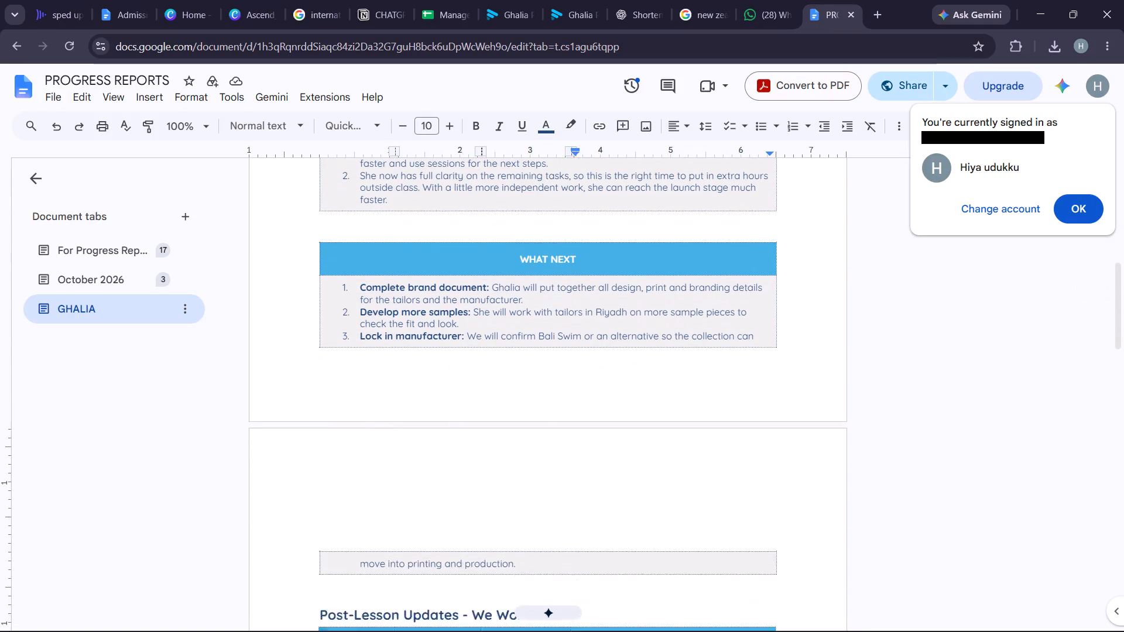
# Replace the two numbered points above the WHAT NEXT section, on shortlisting options and extra independent hours, with the copied shortened text, leaving no empty third item.
pyautogui.moveTo(397, 232); pyautogui.dragTo(361, 209)
pyautogui.hotkey('ctrl', 'v')
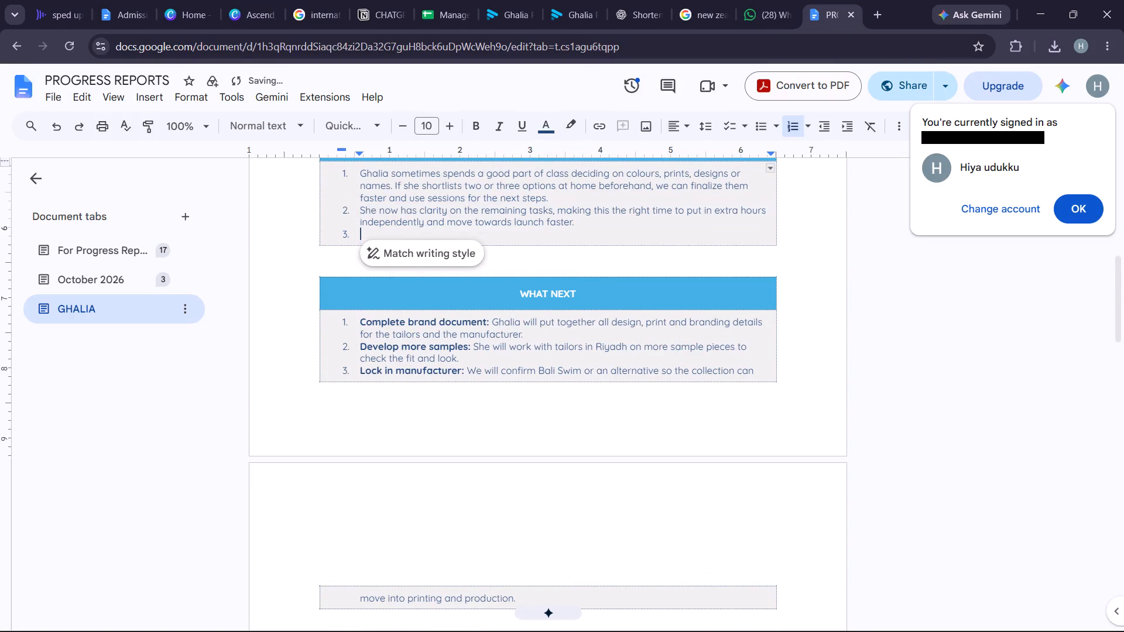
pyautogui.press('BackSpace')
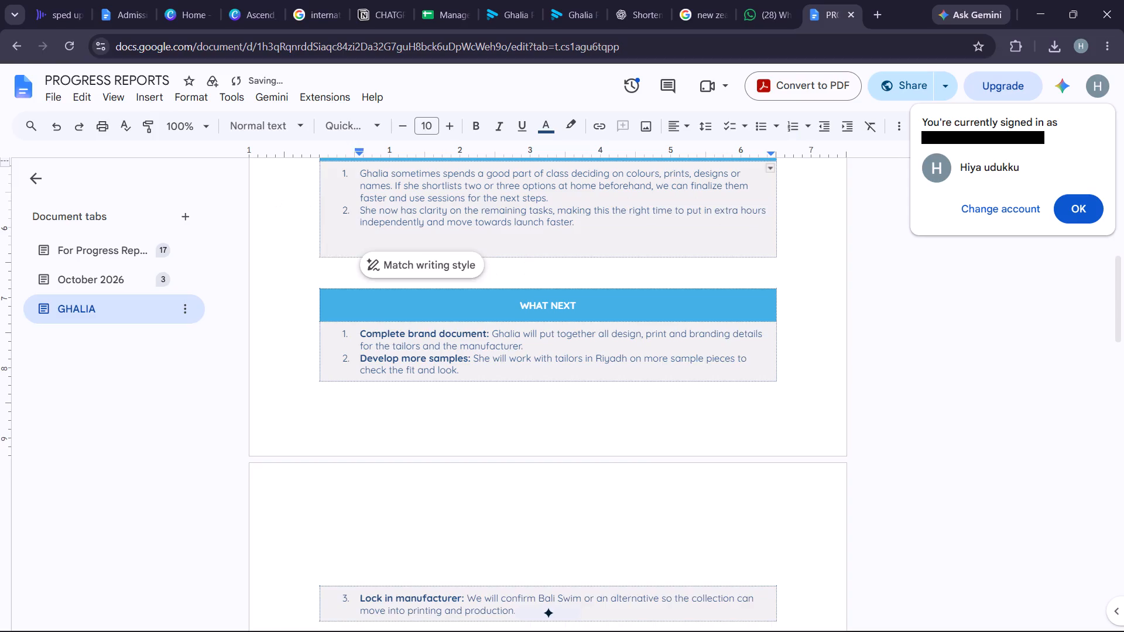
pyautogui.press('BackSpace')
pyautogui.press('BackSpace')
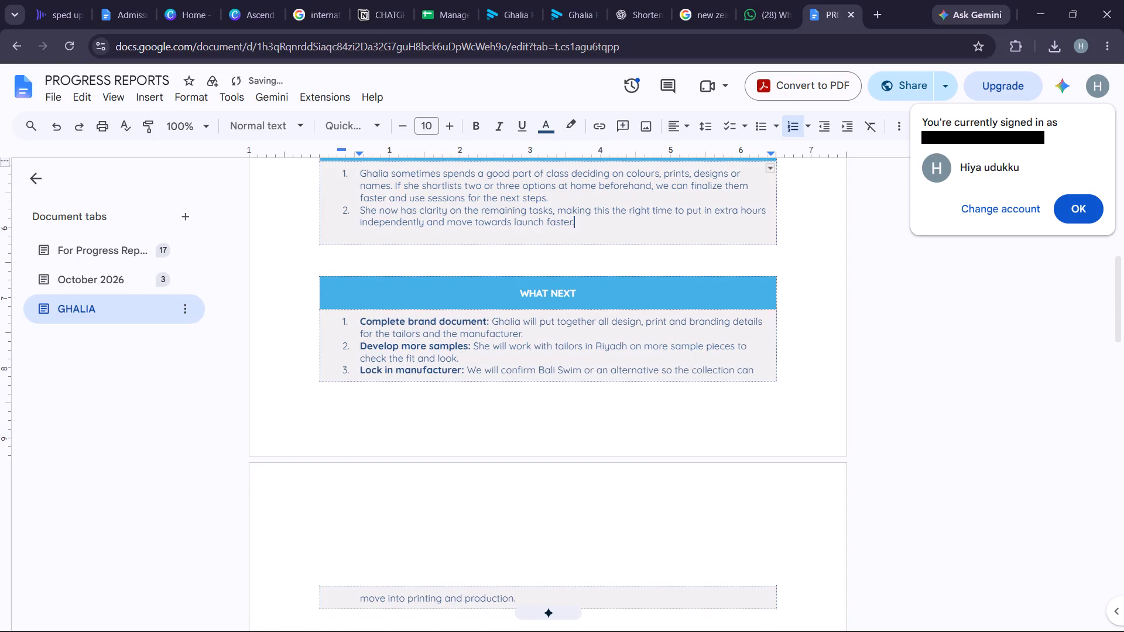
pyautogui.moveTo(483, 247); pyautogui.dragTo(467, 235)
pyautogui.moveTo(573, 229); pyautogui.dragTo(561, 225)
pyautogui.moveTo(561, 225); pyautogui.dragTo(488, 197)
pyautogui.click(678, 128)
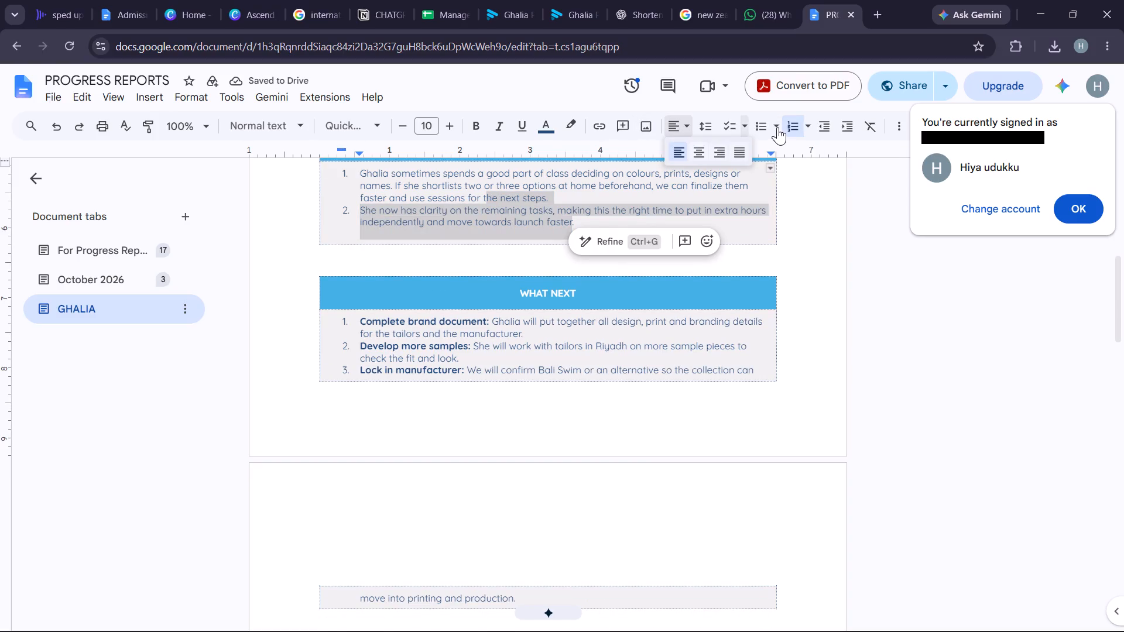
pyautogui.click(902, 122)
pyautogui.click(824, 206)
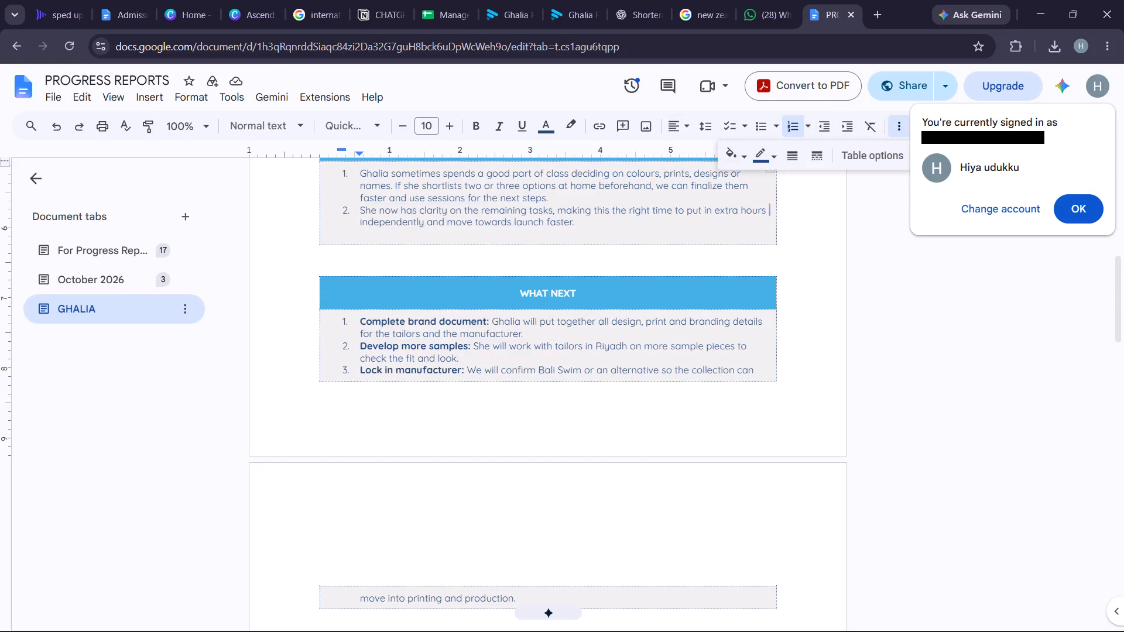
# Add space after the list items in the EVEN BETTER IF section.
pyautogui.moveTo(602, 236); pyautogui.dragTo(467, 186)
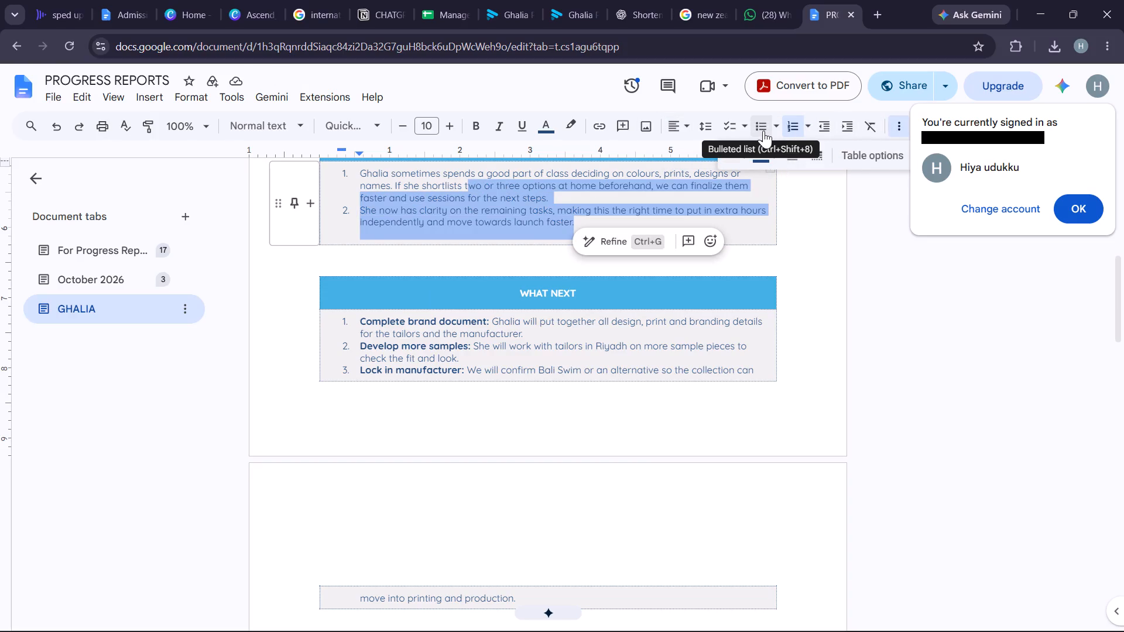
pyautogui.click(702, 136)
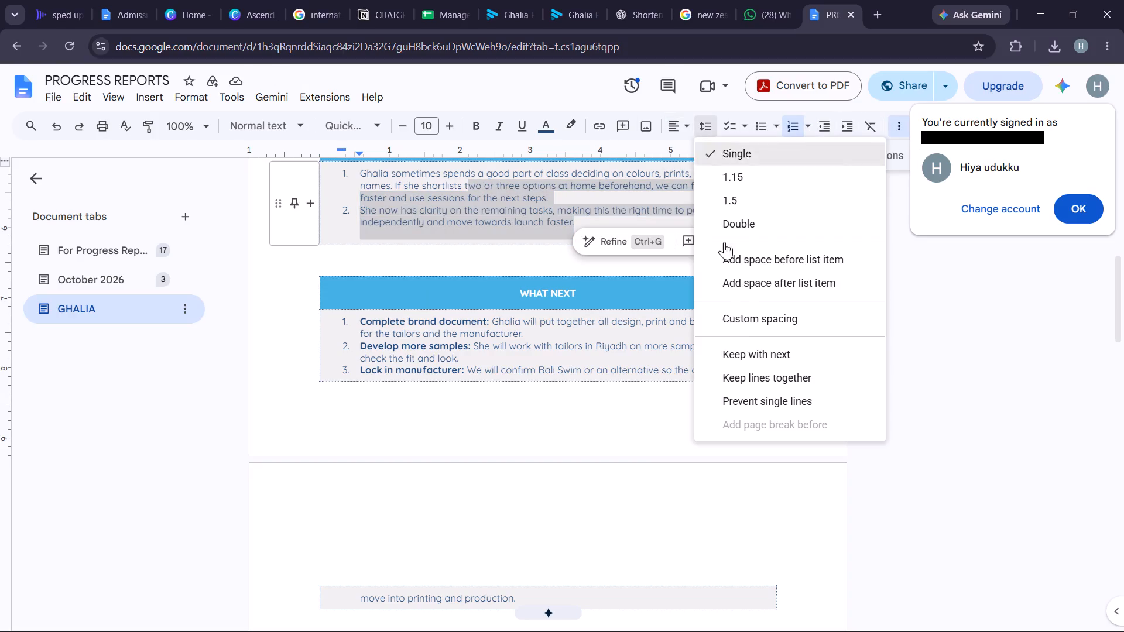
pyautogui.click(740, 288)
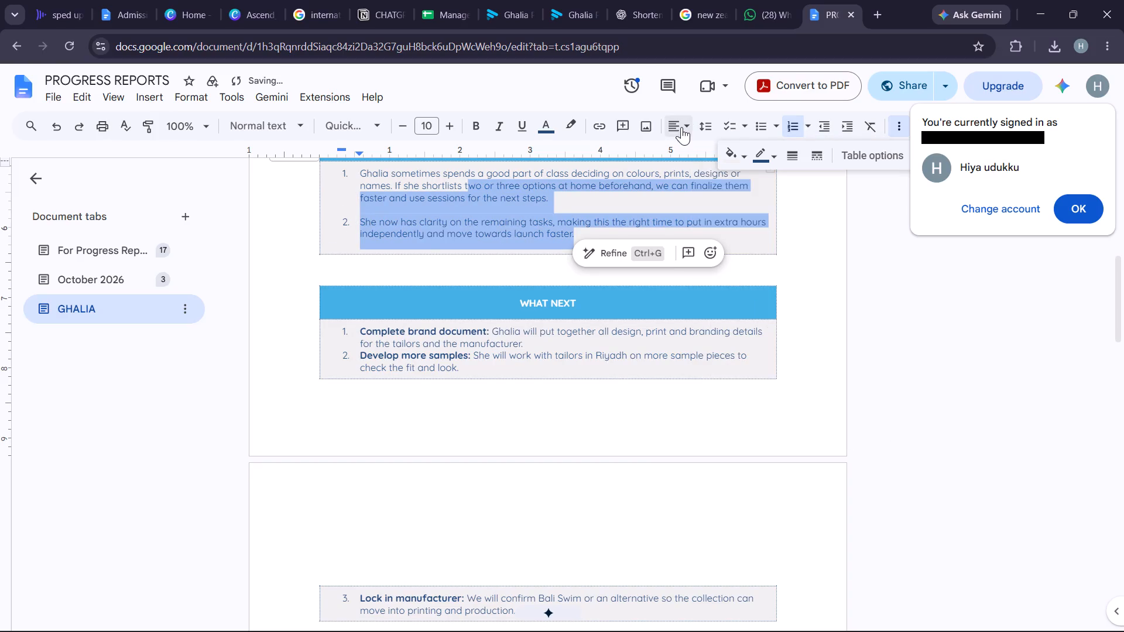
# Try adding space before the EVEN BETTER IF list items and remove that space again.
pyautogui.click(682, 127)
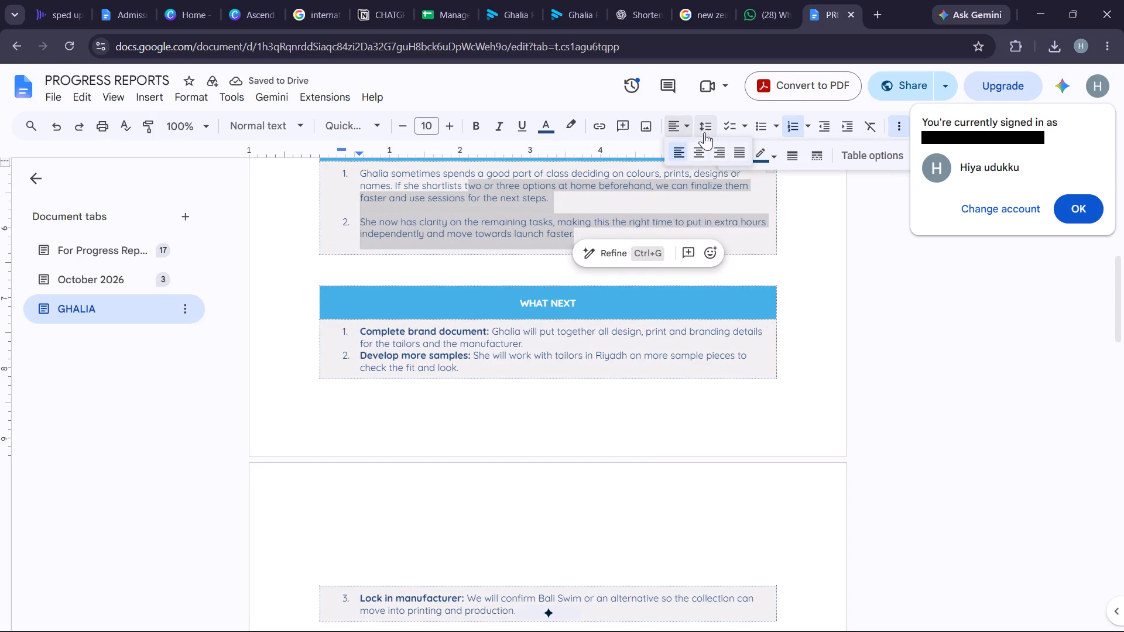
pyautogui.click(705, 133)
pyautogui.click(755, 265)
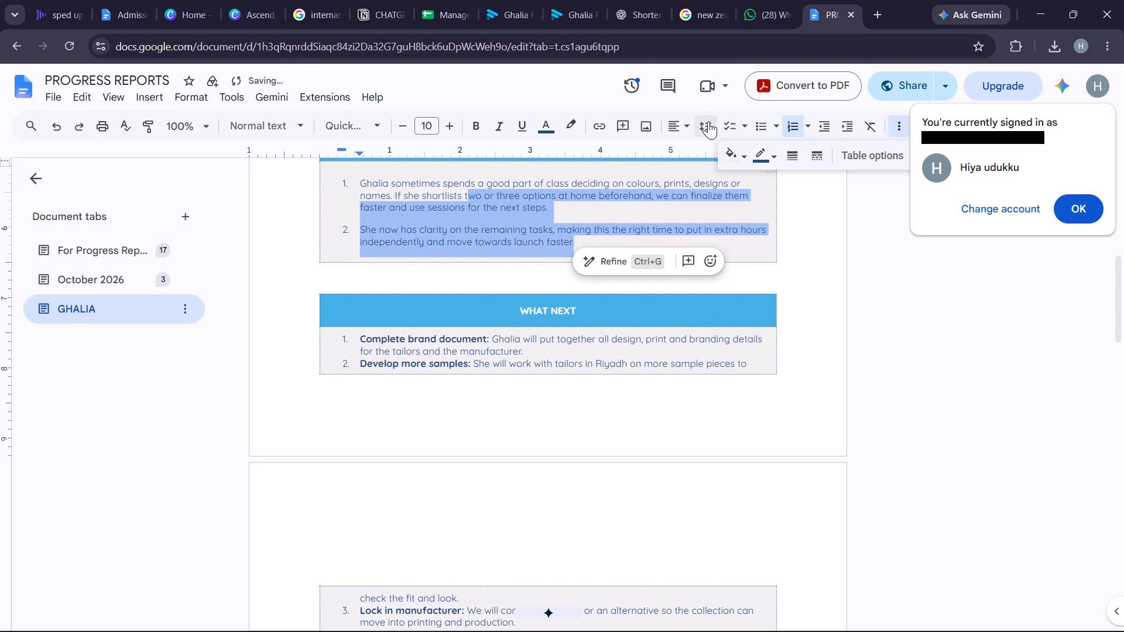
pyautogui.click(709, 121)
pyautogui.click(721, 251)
# Remove the space after the list items in the EVEN BETTER IF section.
pyautogui.click(701, 127)
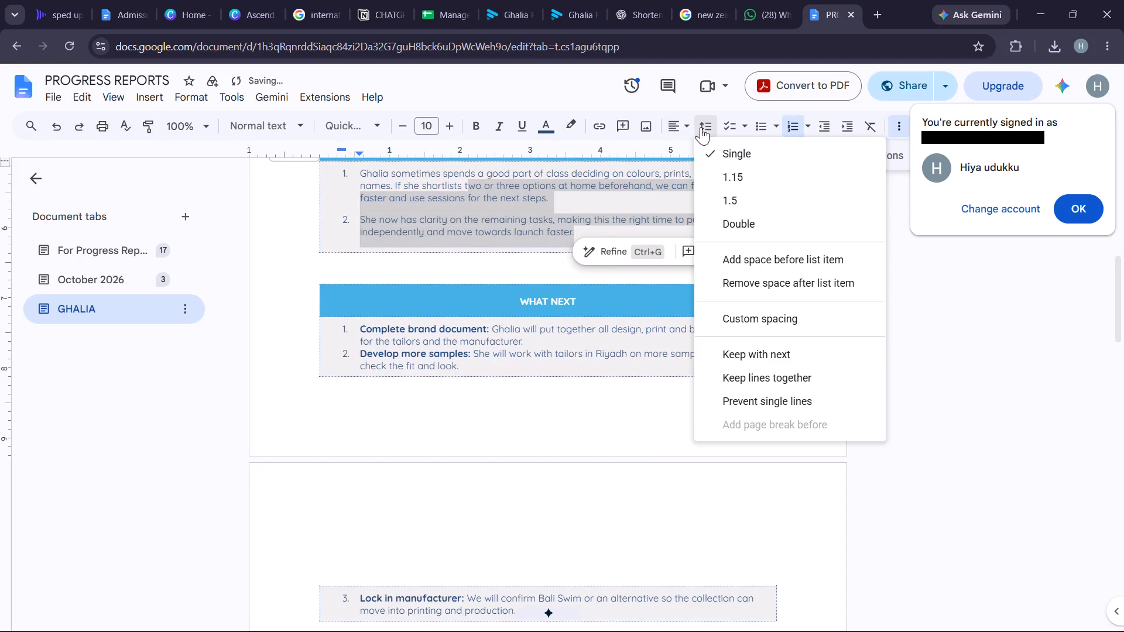
pyautogui.click(738, 284)
pyautogui.click(812, 336)
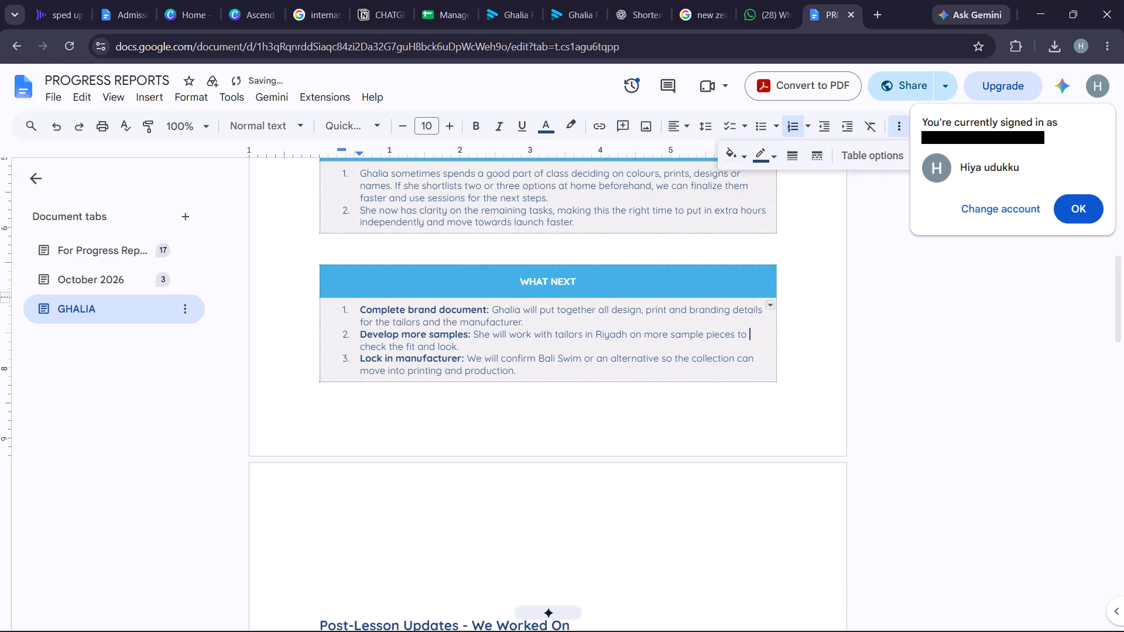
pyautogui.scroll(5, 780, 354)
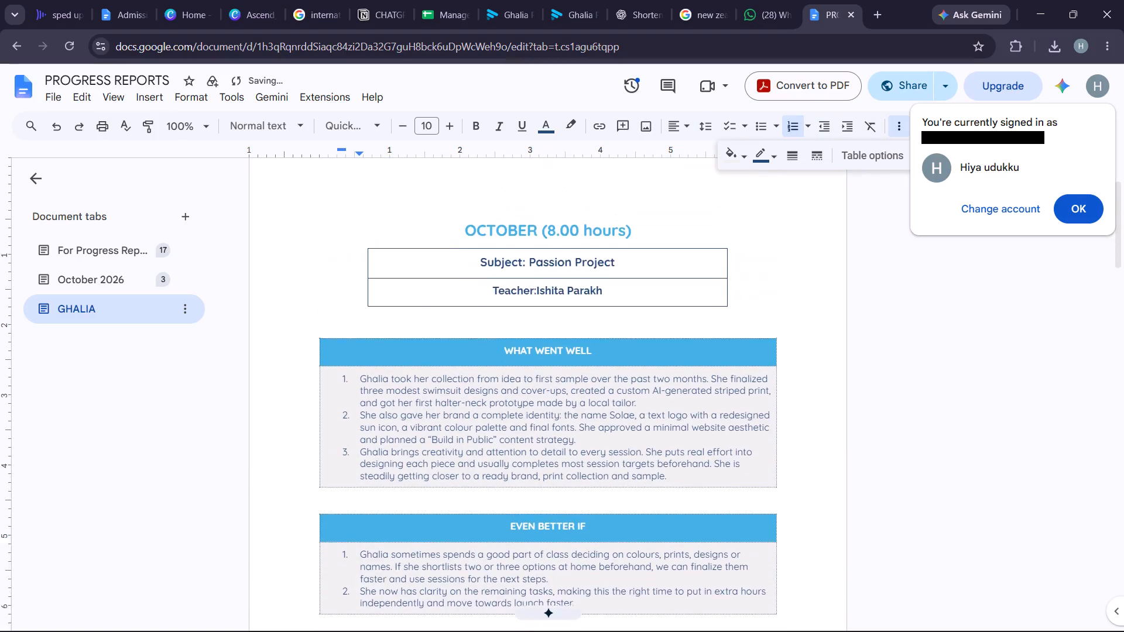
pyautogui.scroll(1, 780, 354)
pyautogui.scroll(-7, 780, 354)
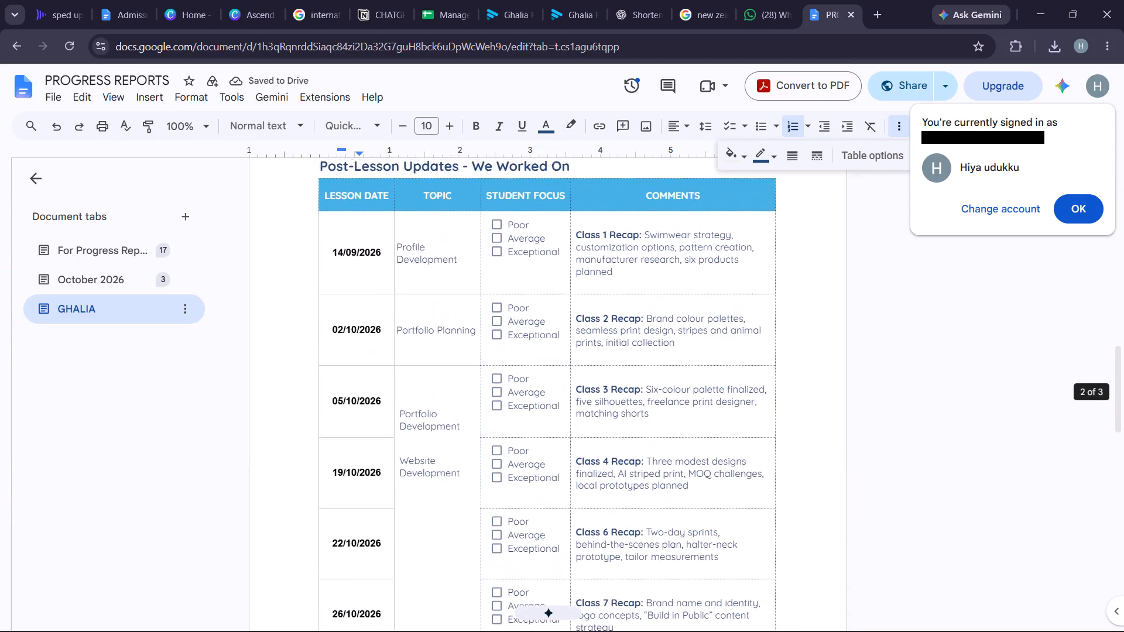
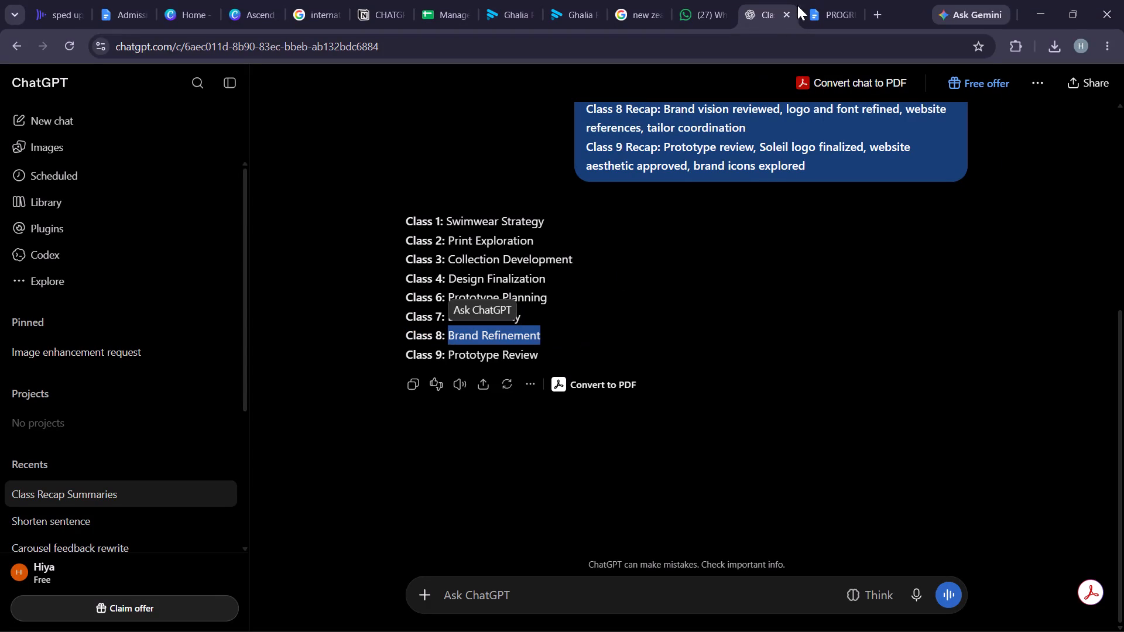
# Paste the copied Class 8 phrase "Brand Refinement" into the 28/10/2026 row's Topic cell in PROGRESS REPORTS, two lines down.
pyautogui.click(821, 12)
pyautogui.scroll(-3, 503, 456)
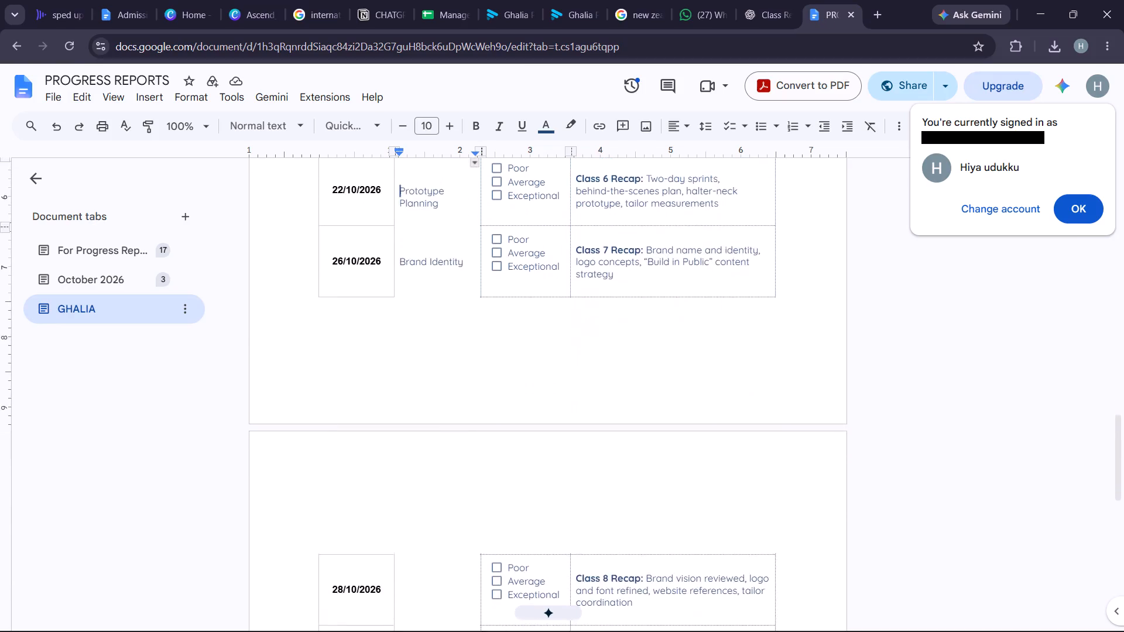
pyautogui.scroll(-2, 503, 456)
pyautogui.click(436, 492)
pyautogui.press('Return')
pyautogui.press('Return')
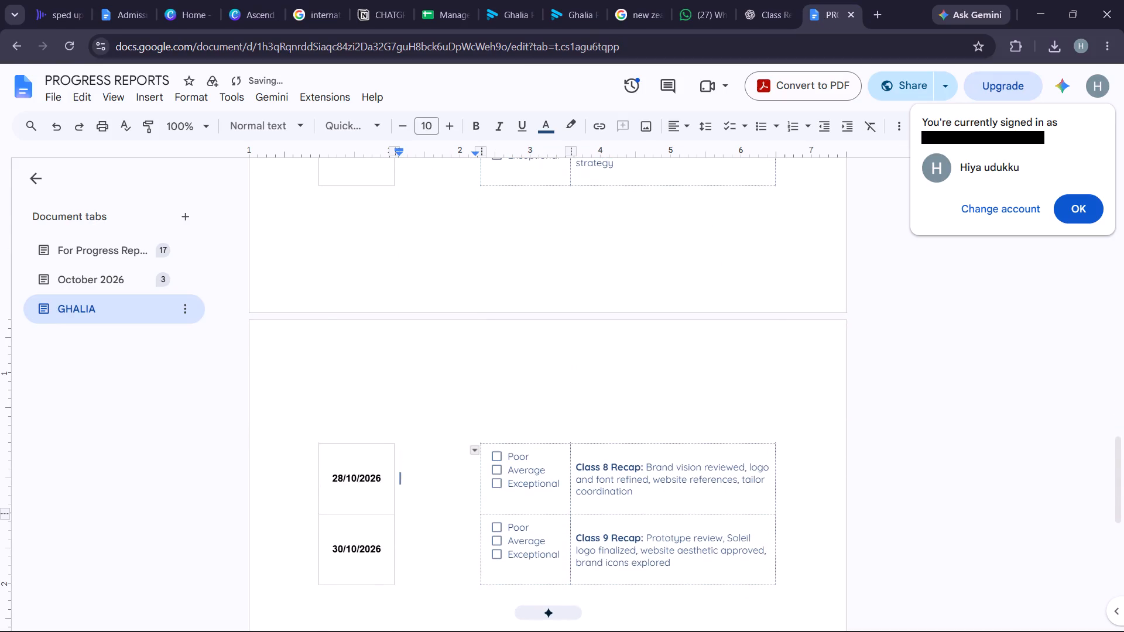
pyautogui.hotkey('ctrl', 'v')
# Copy ChatGPT's Class 9 phrase "Prototype Review" into the empty Topic cell of the 30/10/2026 row, two lines down.
pyautogui.click(760, 4)
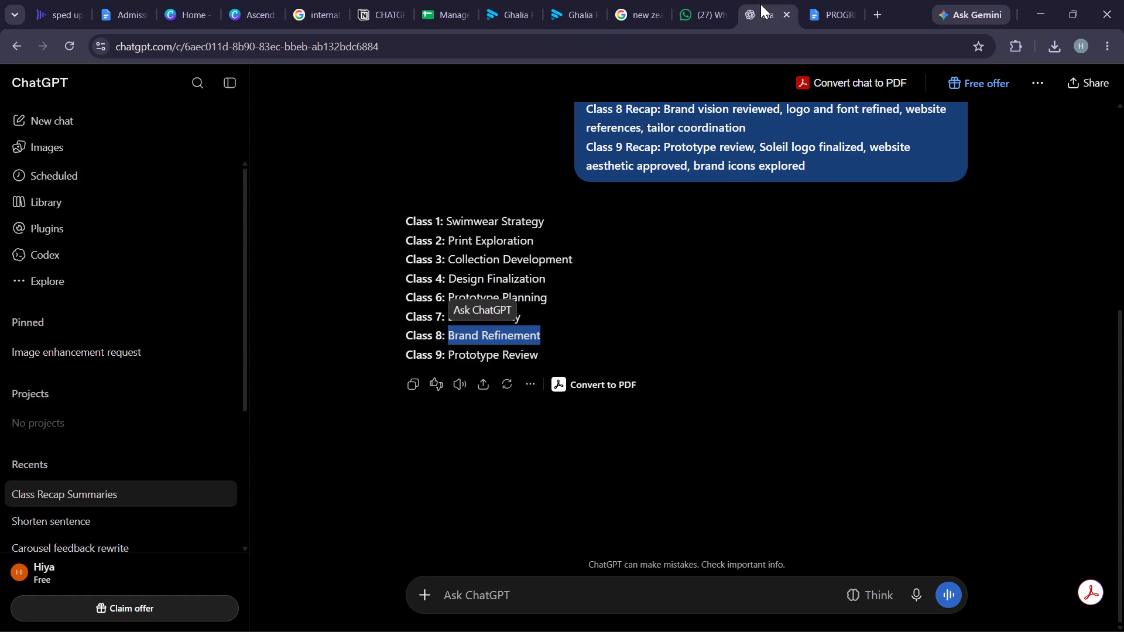
pyautogui.moveTo(449, 353); pyautogui.dragTo(557, 356)
pyautogui.hotkey('ctrl', 'c')
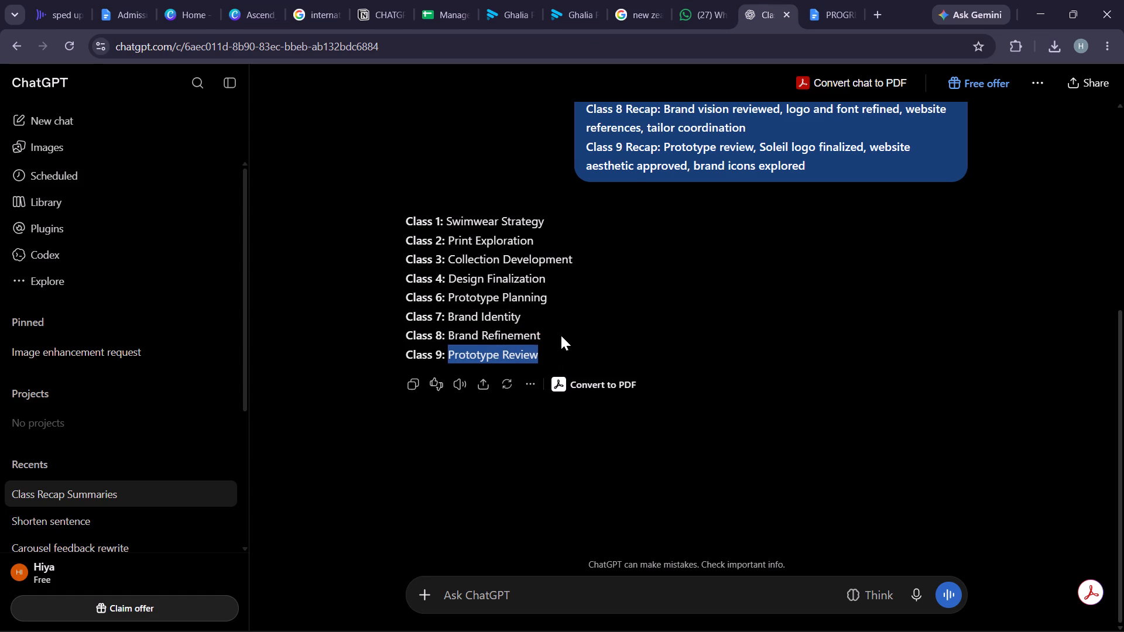
pyautogui.click(822, 8)
pyautogui.click(467, 538)
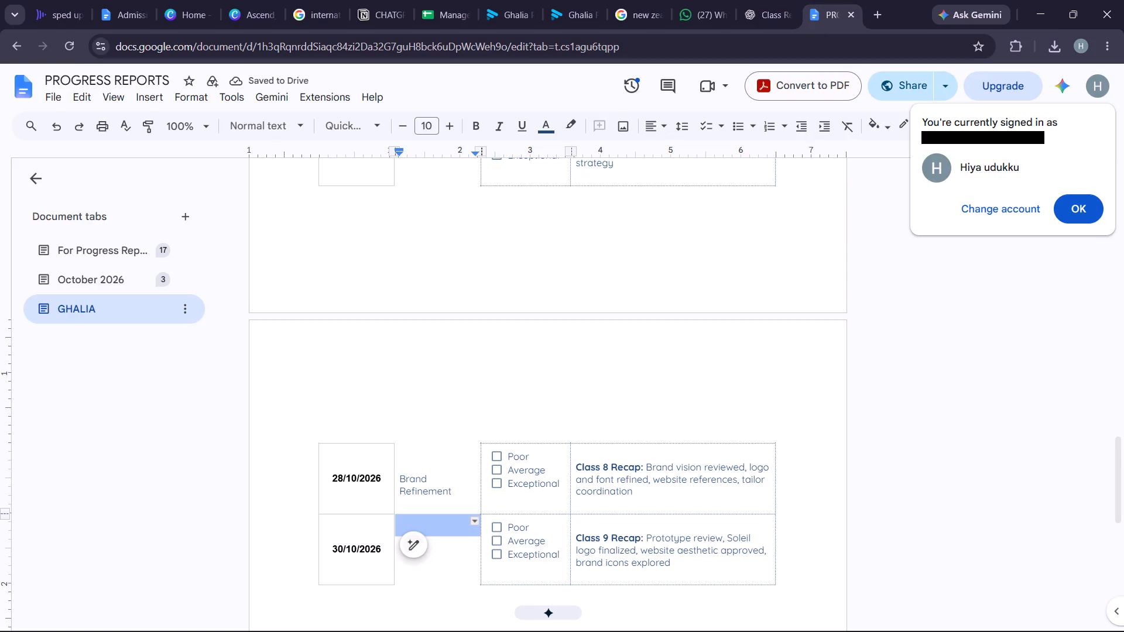
pyautogui.click(459, 531)
pyautogui.press('Return')
pyautogui.press('Return')
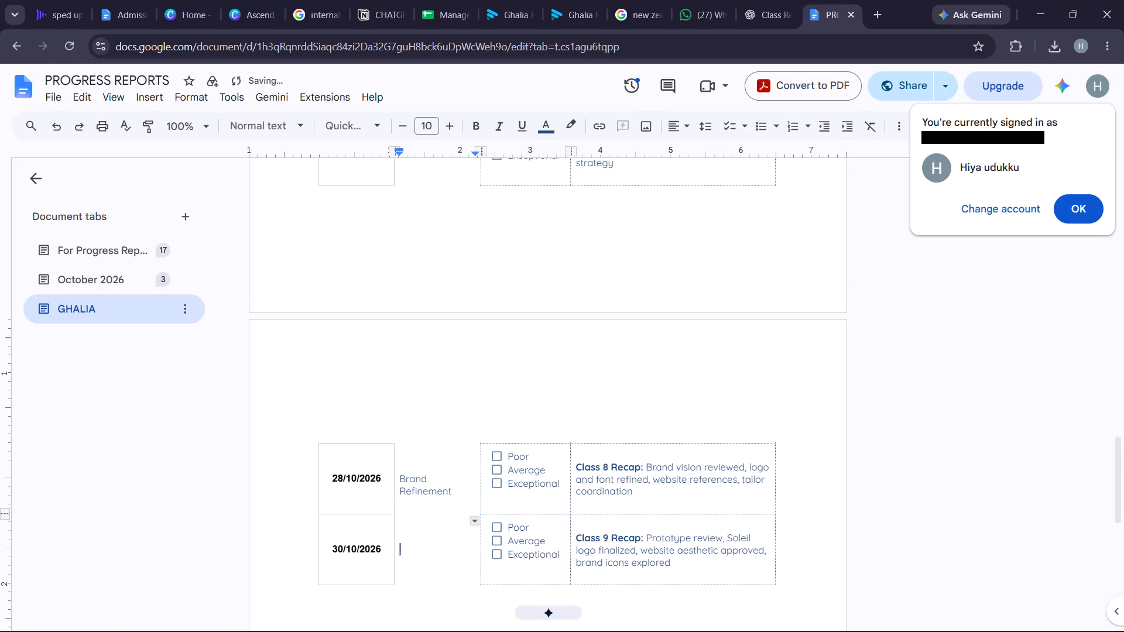
pyautogui.hotkey('ctrl', 'v')
pyautogui.click(423, 253)
pyautogui.scroll(9, 423, 253)
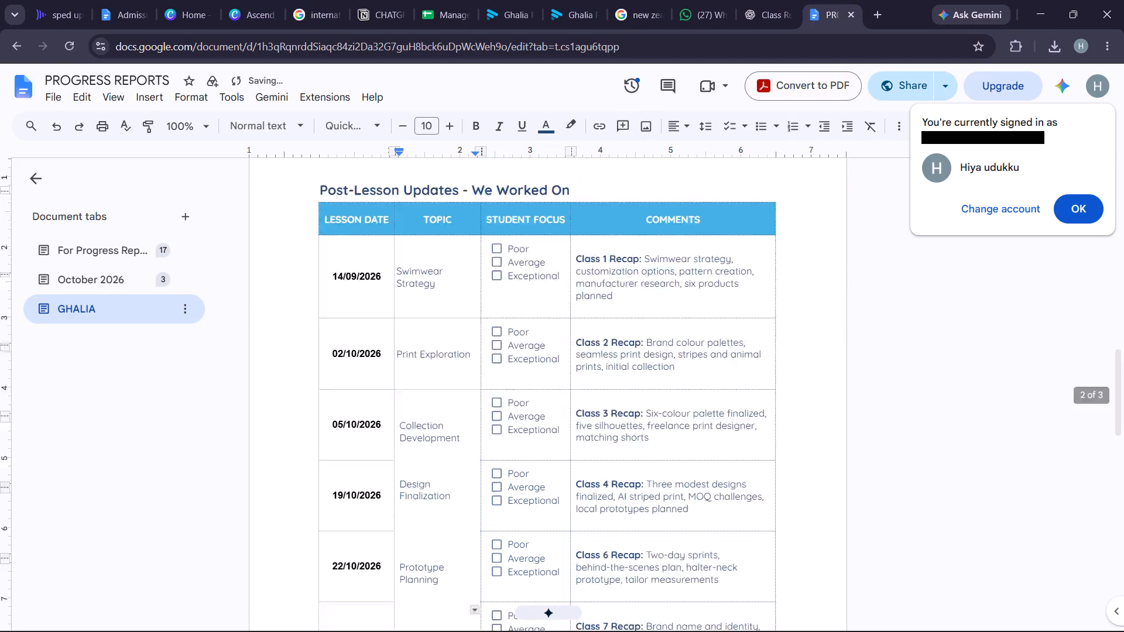
pyautogui.scroll(8, 423, 253)
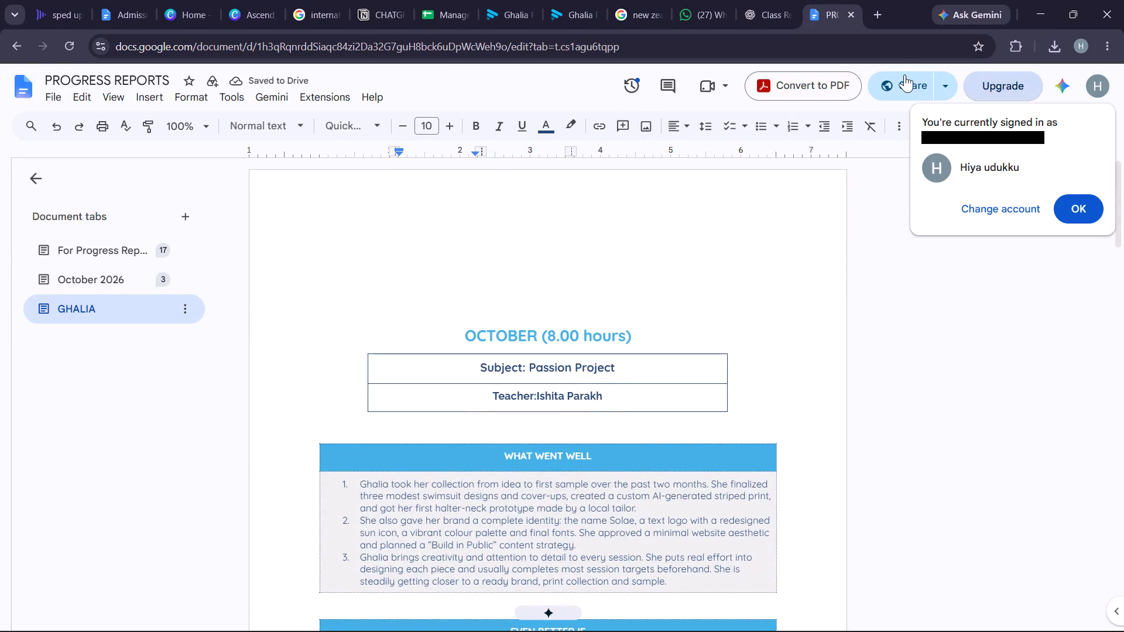